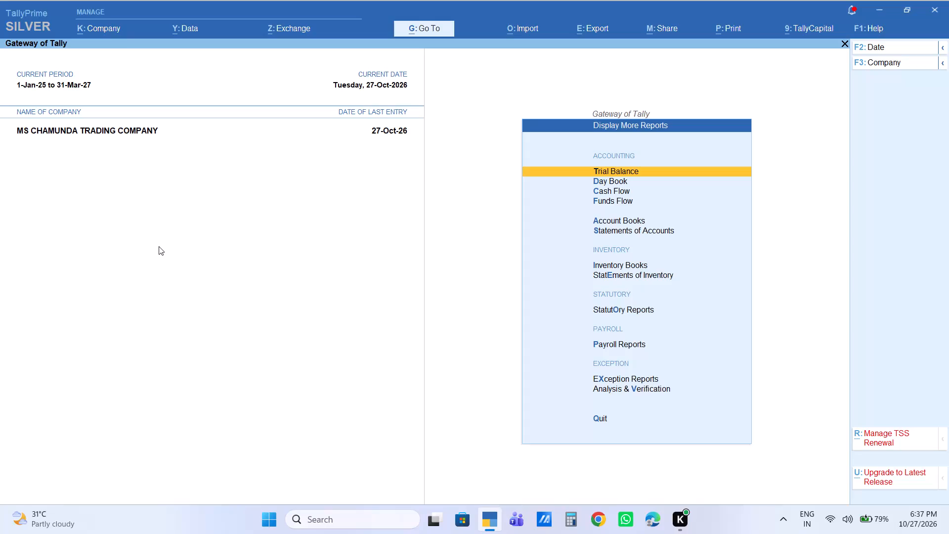
Review the stock item monthly summary for P Nariyal Biscuit Rs10, checking the months from June to October.
key("i")
key("Return")
type("P NRA")
key("Down")
key("Down")
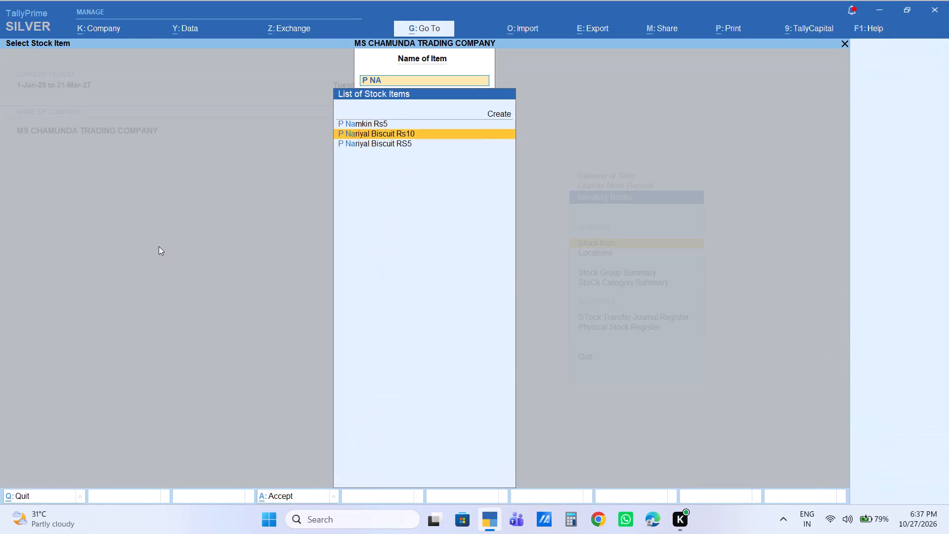
key("Return")
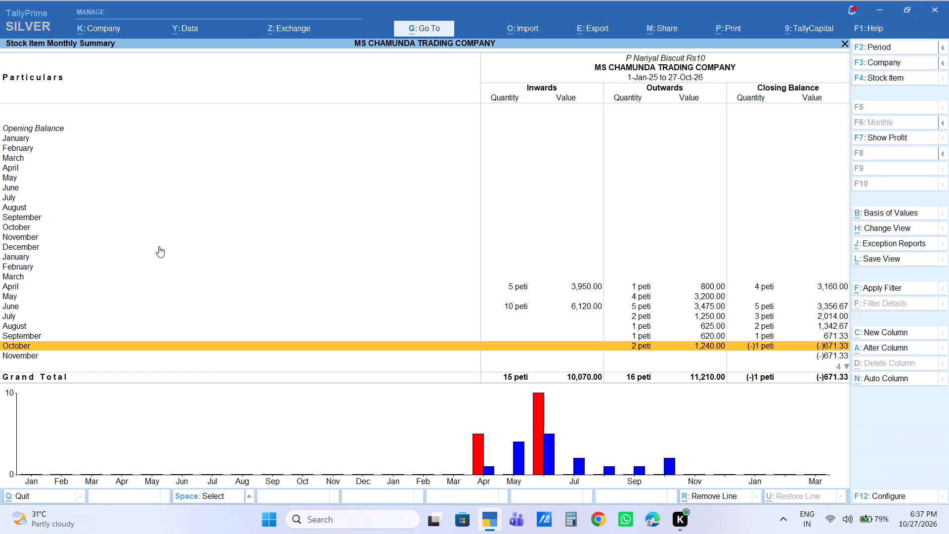
key("Up")
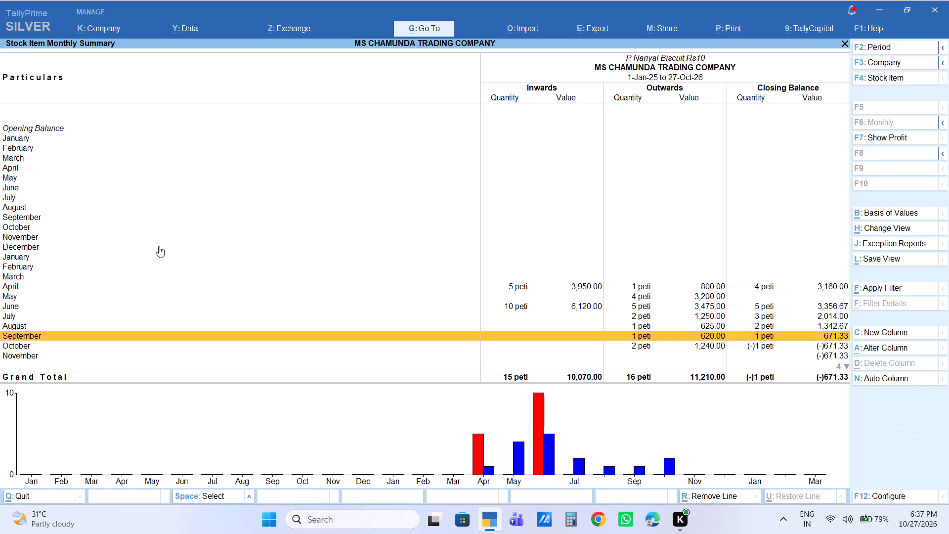
key("Up")
key("Up")
key("Up")
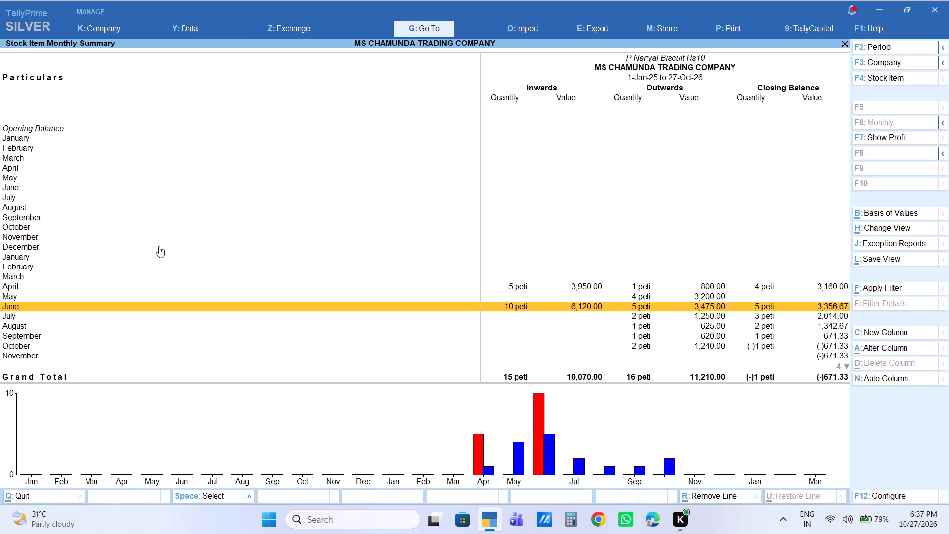
key("Down")
key("Down")
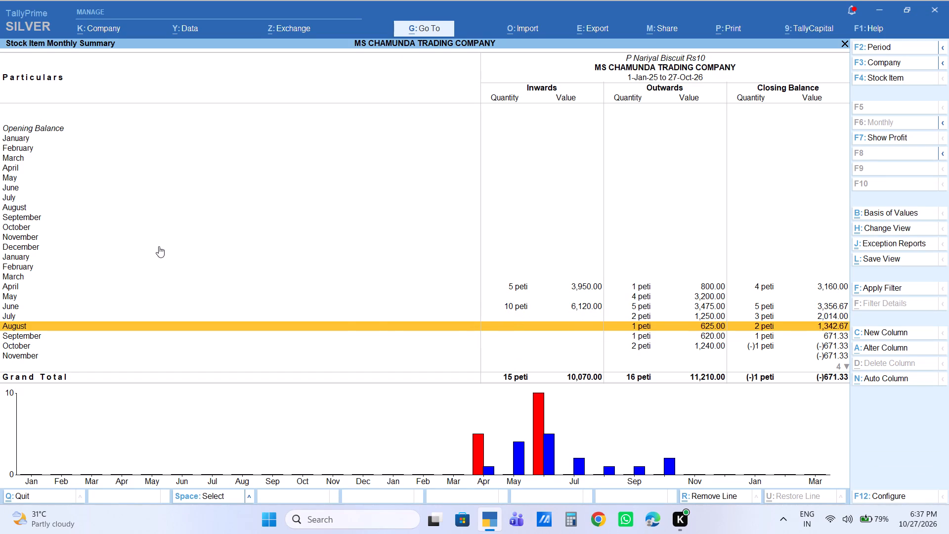
key("Escape")
key("Escape")
key("Escape")
key("Escape")
key("Escape")
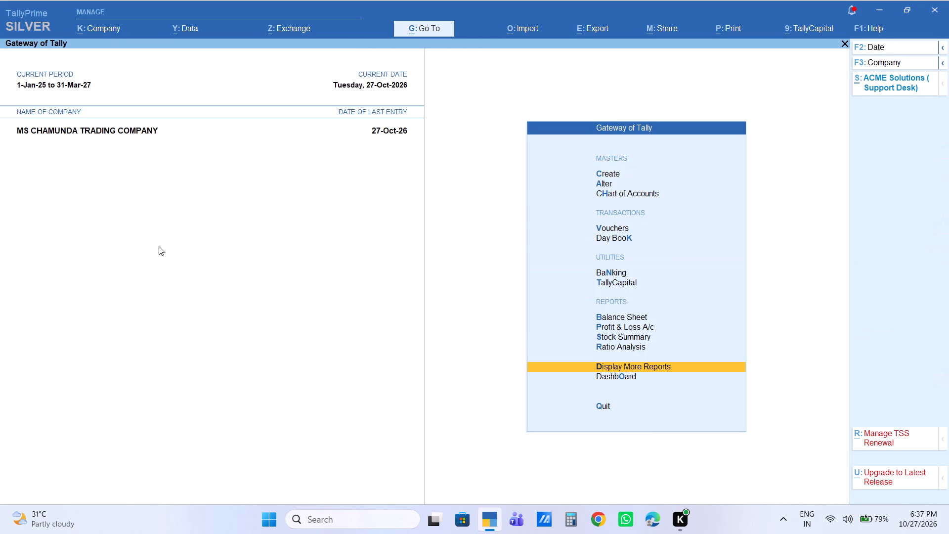
key("Escape")
key("Escape")
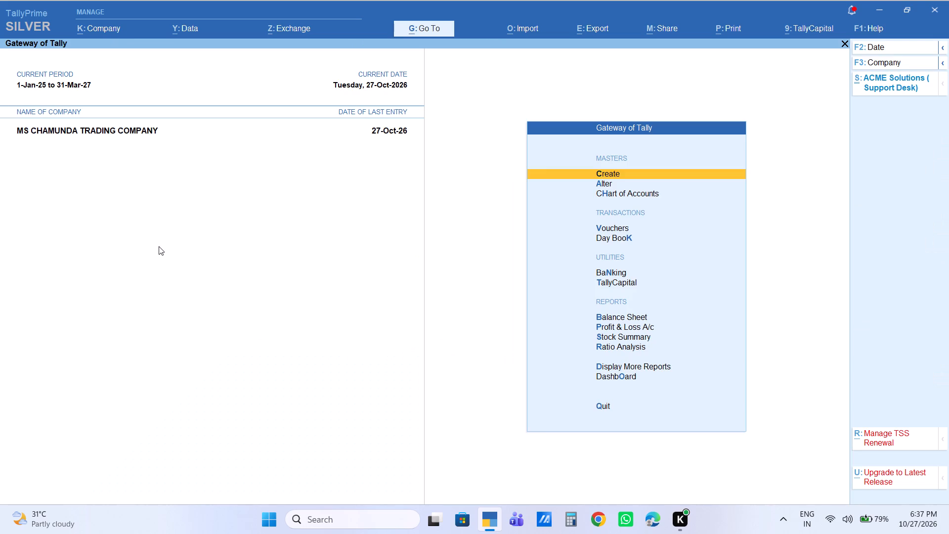
Open the Labour Charge ledger from the account books and view its October vouchers.
key("d")
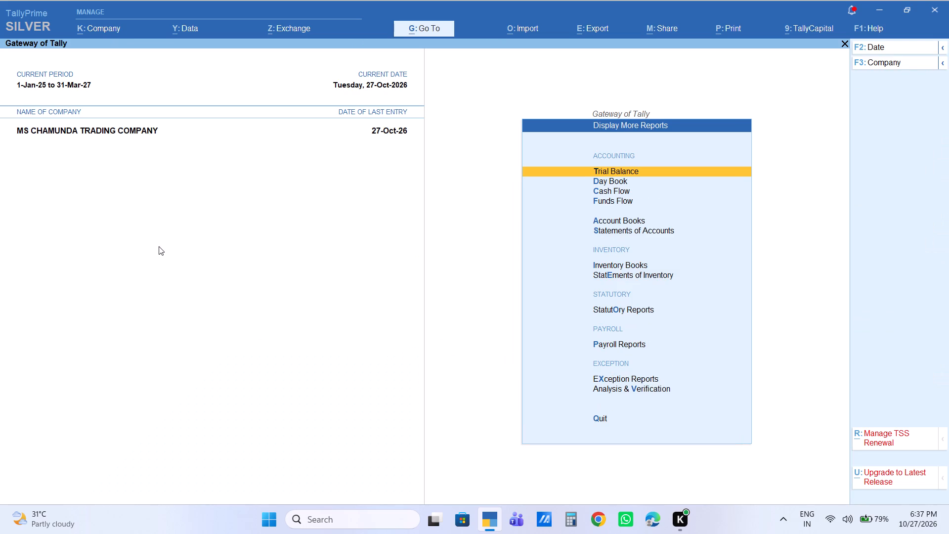
key("a")
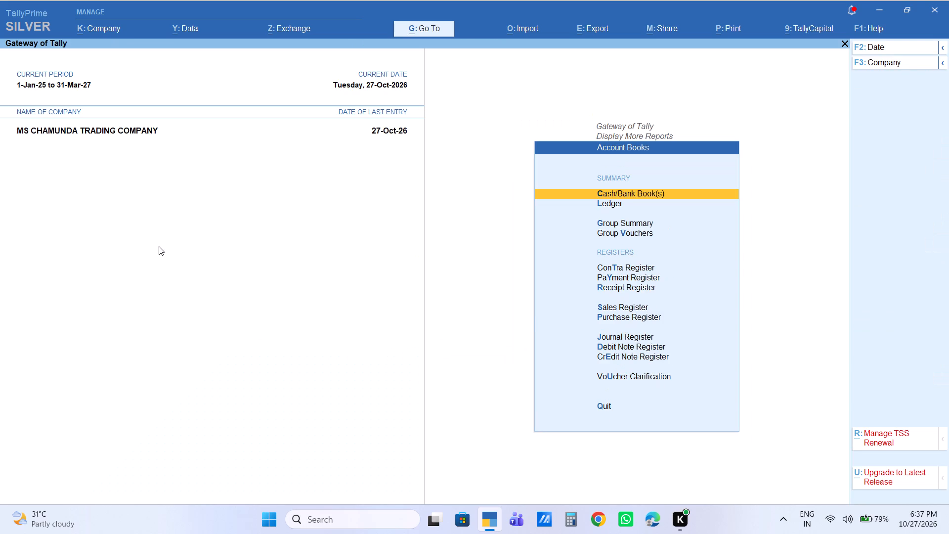
type("LLA")
type("BOU")
key("Return")
key("Return")
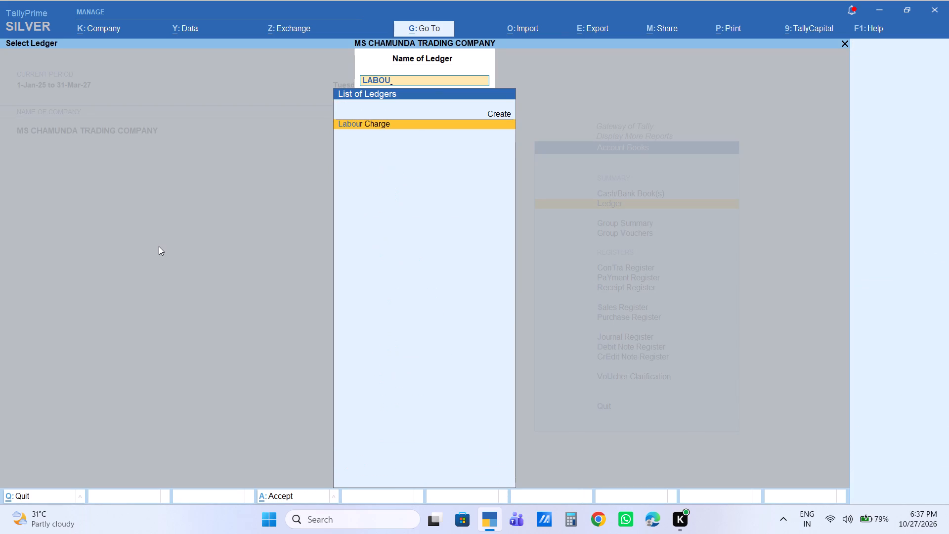
key("Return")
key("Escape")
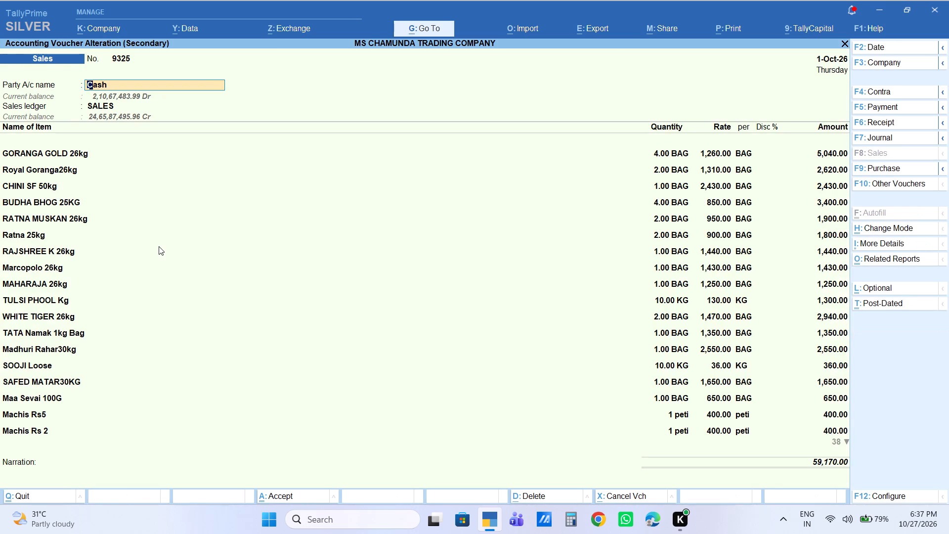
key("Escape")
key("Escape")
Change the Labour Charge ledger period to 27-10-2026 only, and return to the Gateway of Tally.
key("F2")
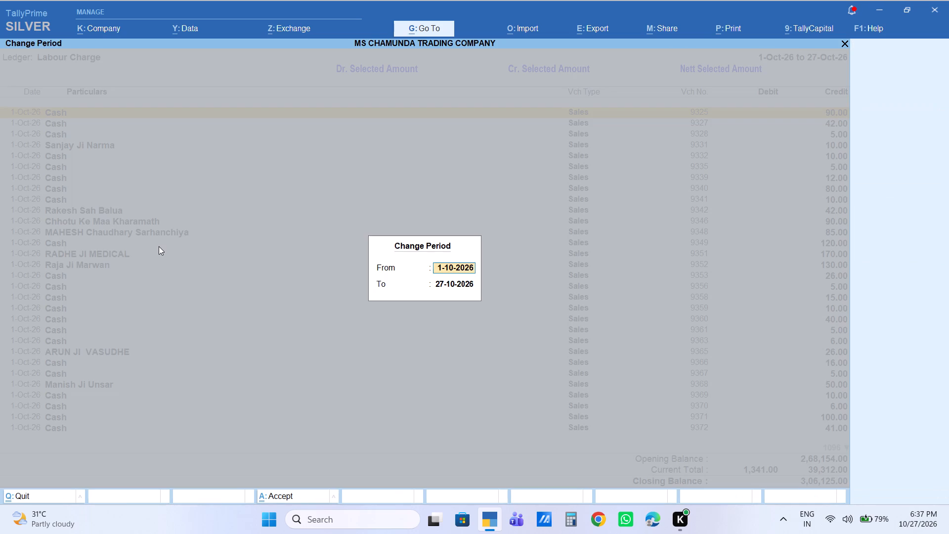
type("27")
key("Return")
key("Return")
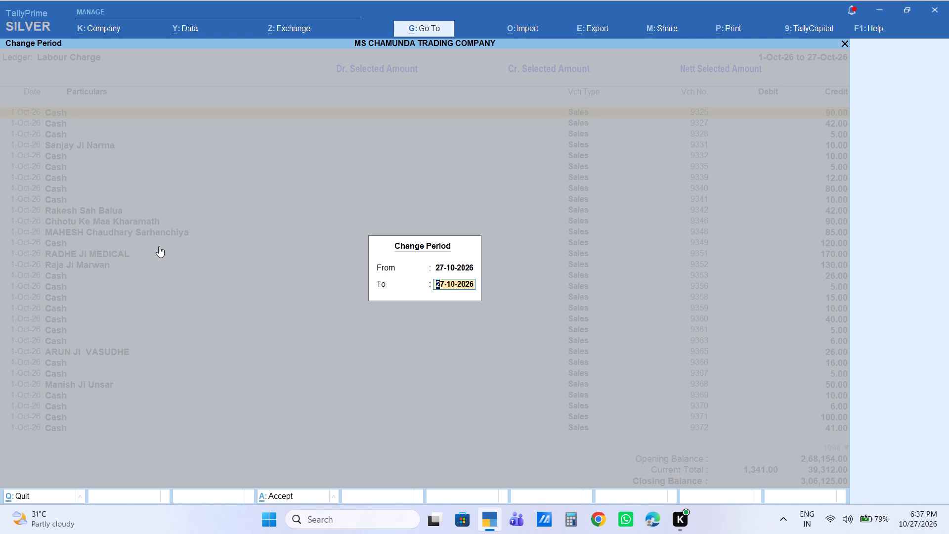
key("Escape")
key("Escape")
key("Escape")
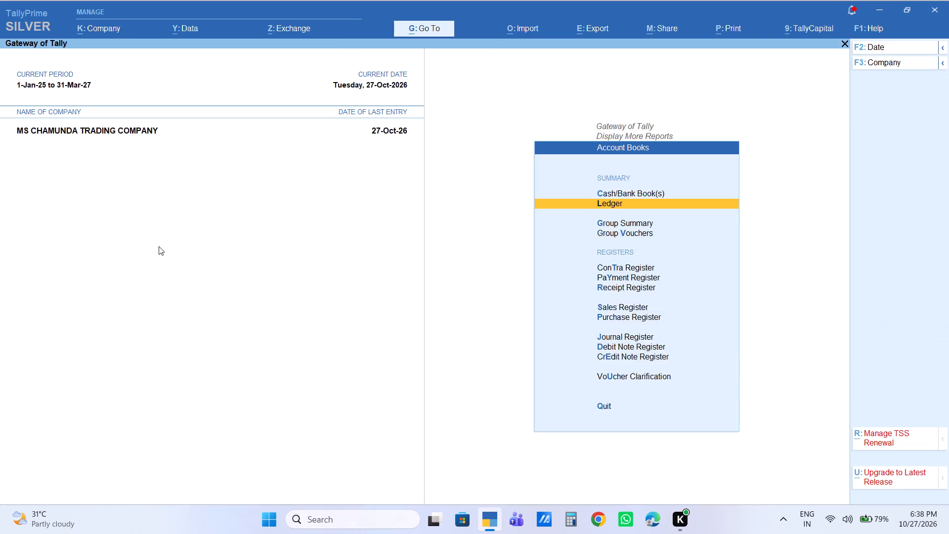
key("Escape")
key("Escape")
key("Escape")
key("Escape")
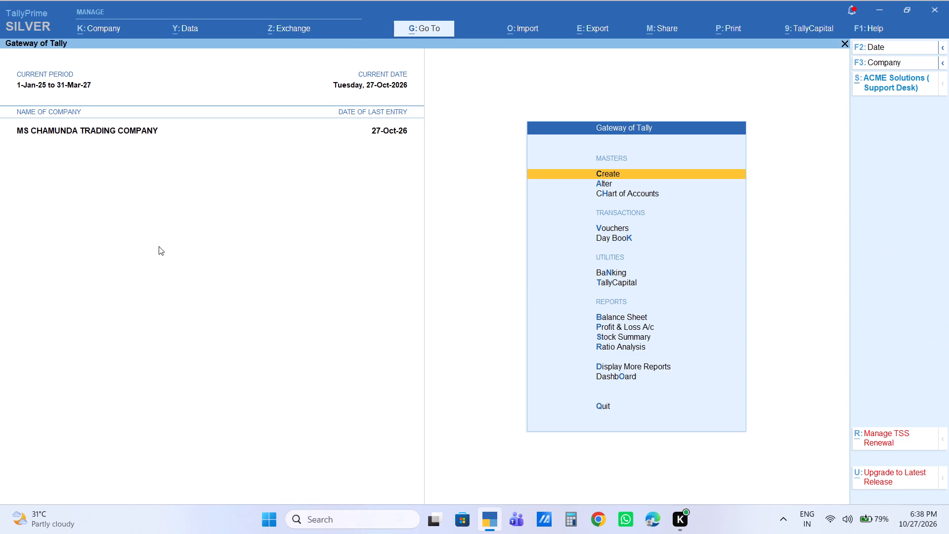
key("Escape")
key("Escape")
Start a Payment voucher dated 19-Oct-2026 with Cash as the account and KAUSHAL JEE as the paid ledger.
key("Down")
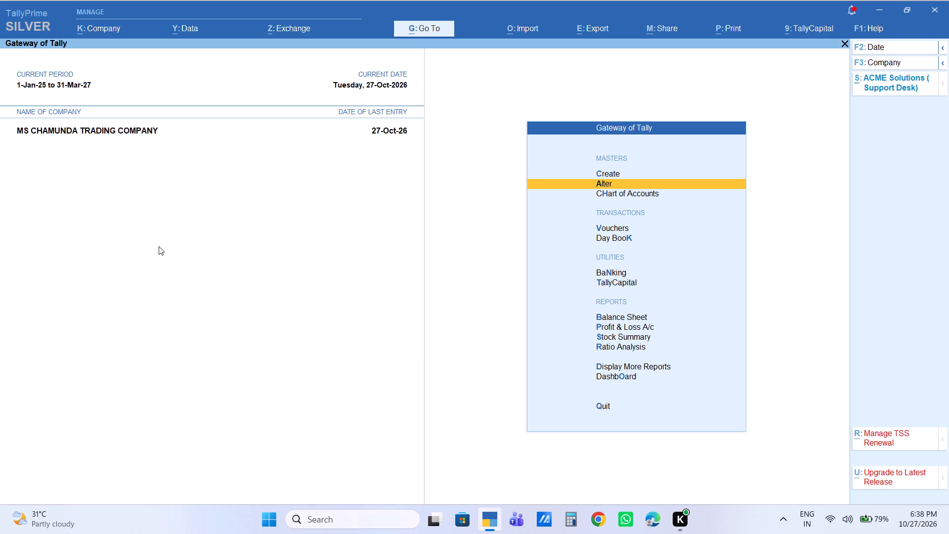
key("Down")
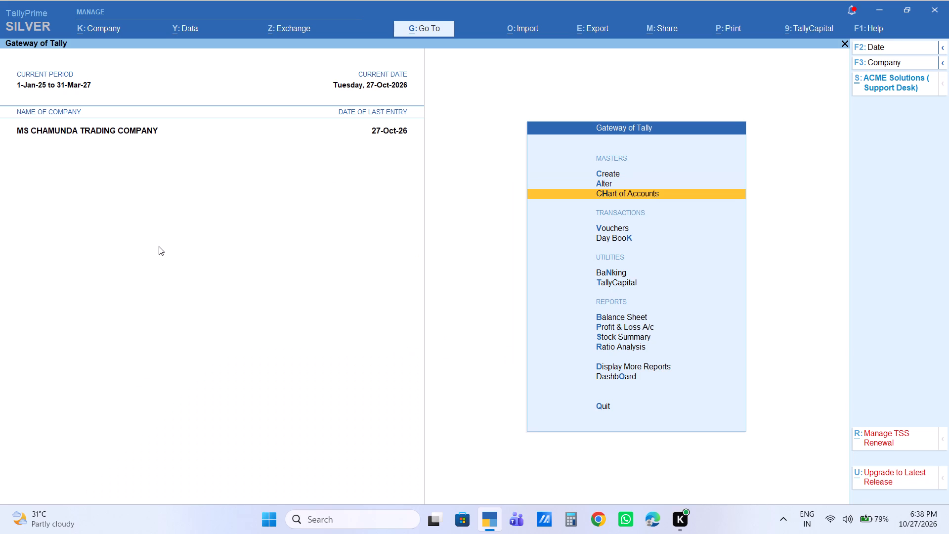
key("Down")
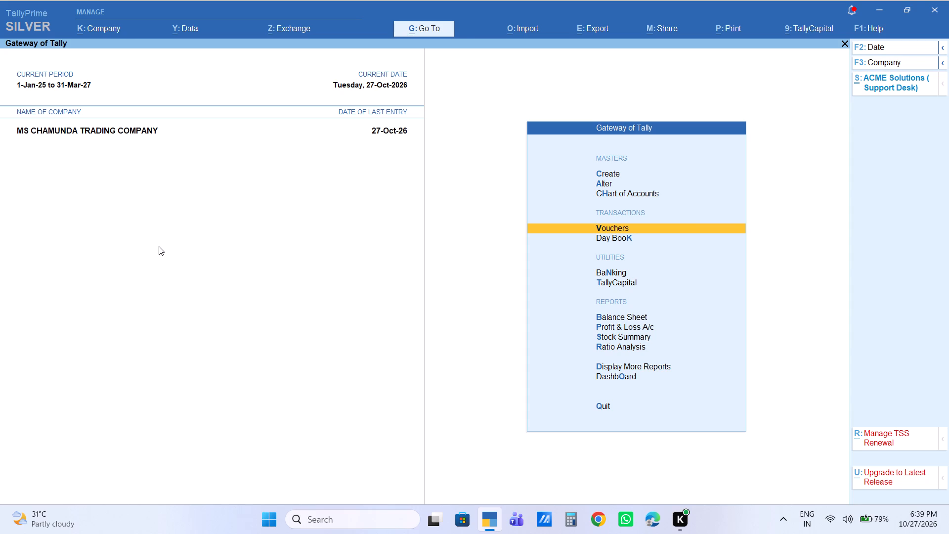
key("Return")
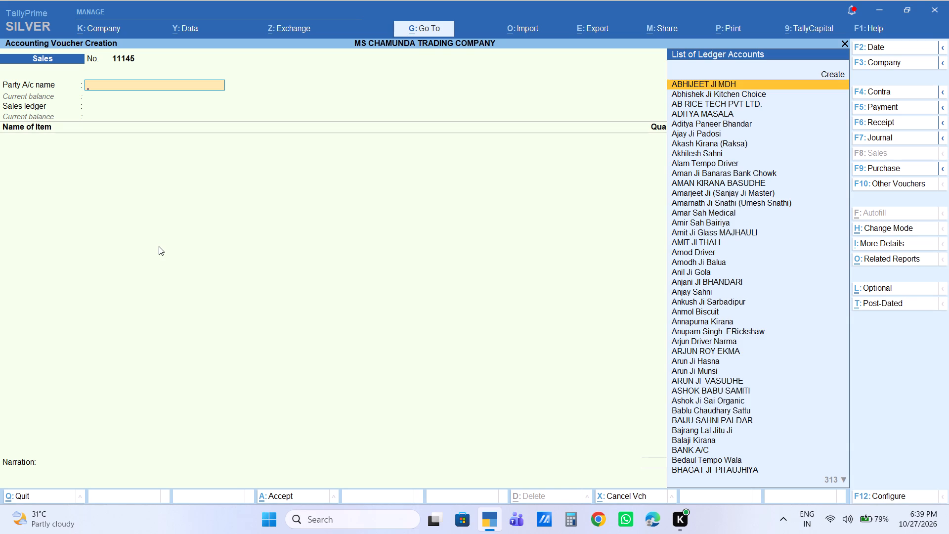
key("F2")
type("19")
key("Return")
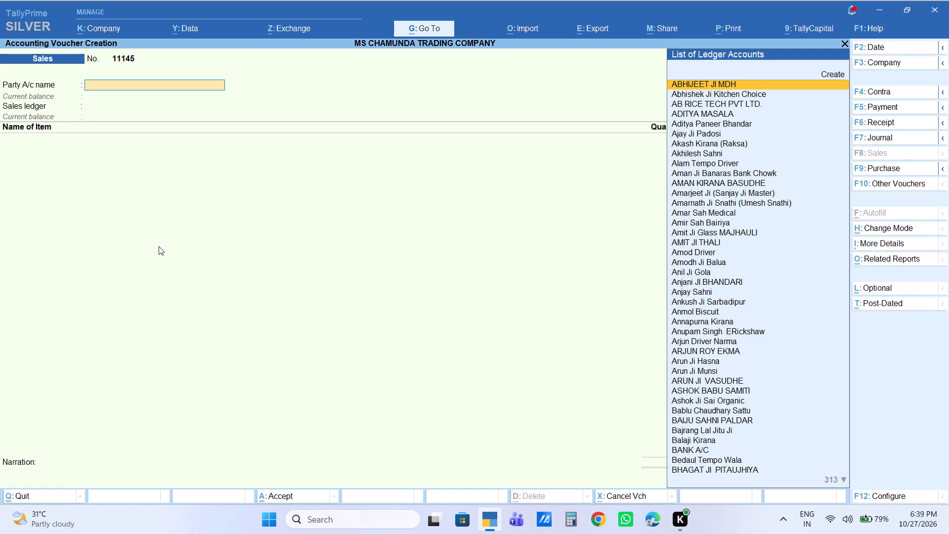
key("F5")
type("CAS")
key("Return")
type("KAUS")
key("Return")
key("Return")
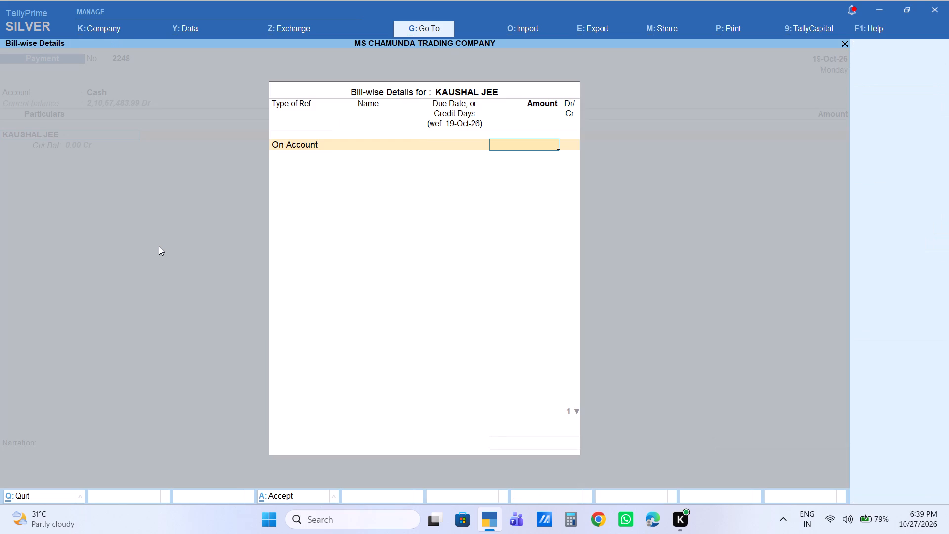
Record the KAUSHAL JEE payment as an Advance of 50,000 Dr, keeping the suggested reference and blank narration, and save the voucher.
key("BackSpace")
key("Up")
key("Up")
key("Up")
key("Return")
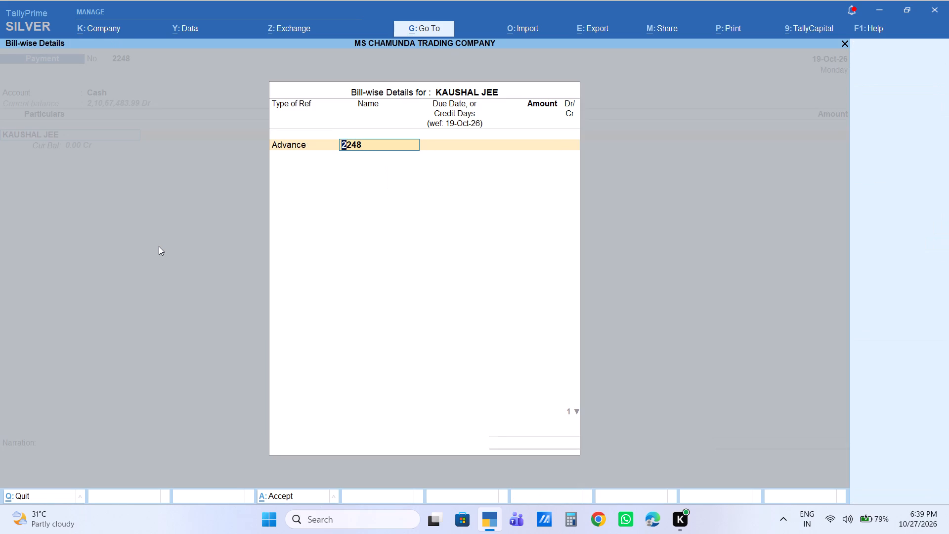
key("Return")
key("Return")
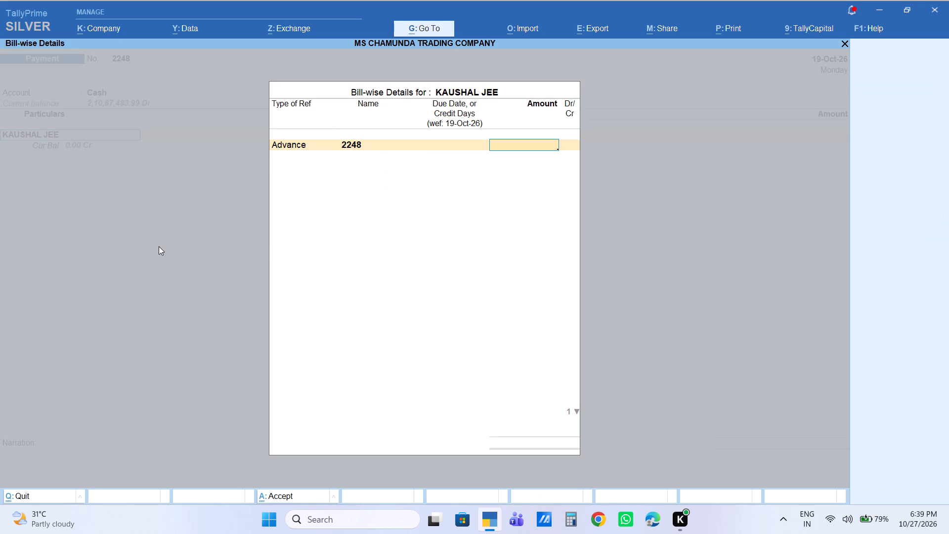
key("5")
type("0000")
key("Return")
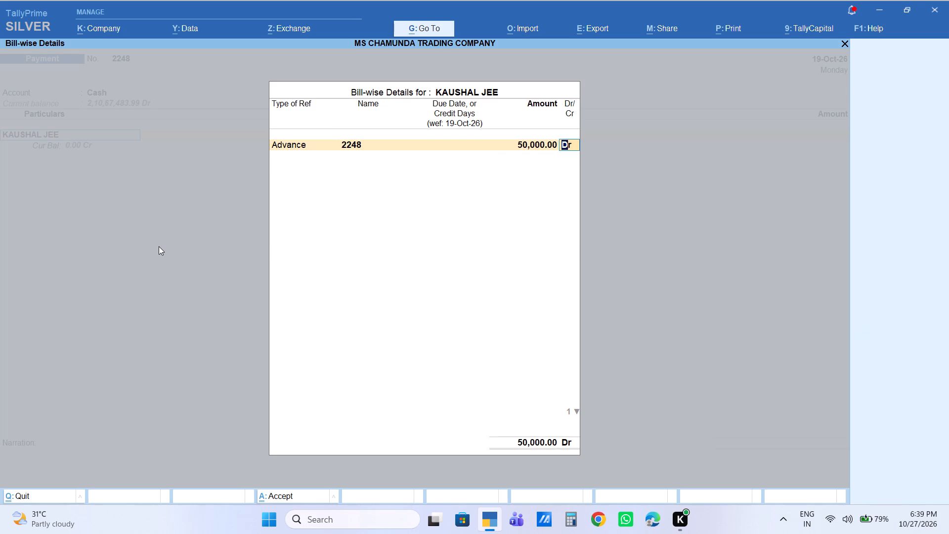
key("Return")
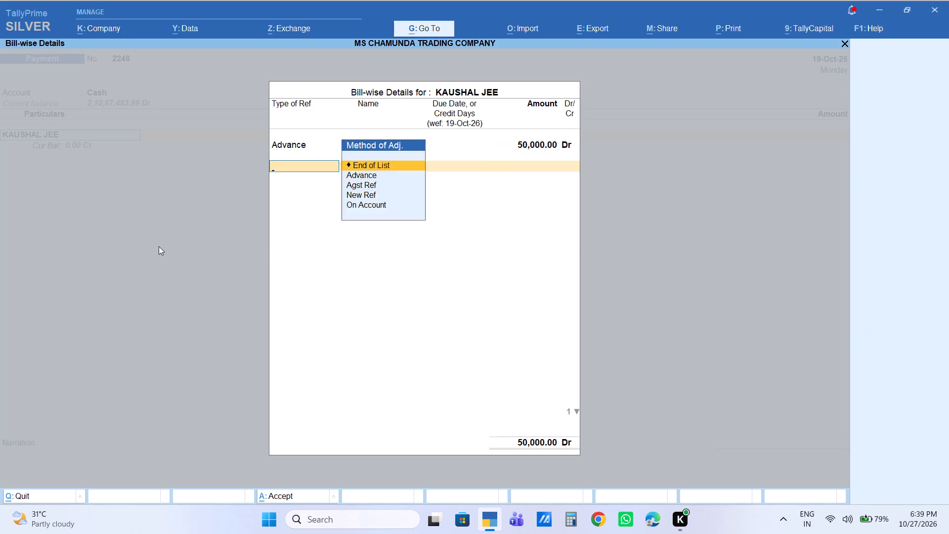
key("Return")
key("Return")
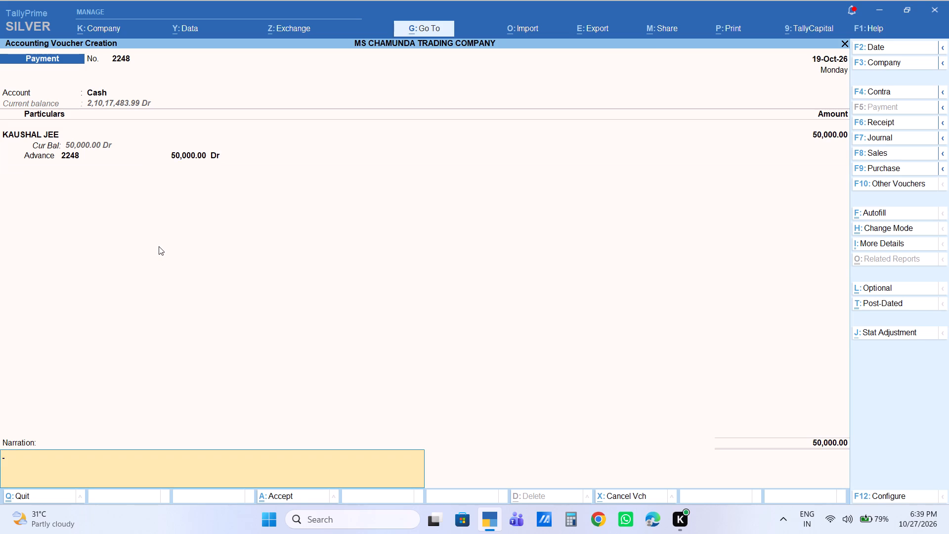
key("Return")
key("Return")
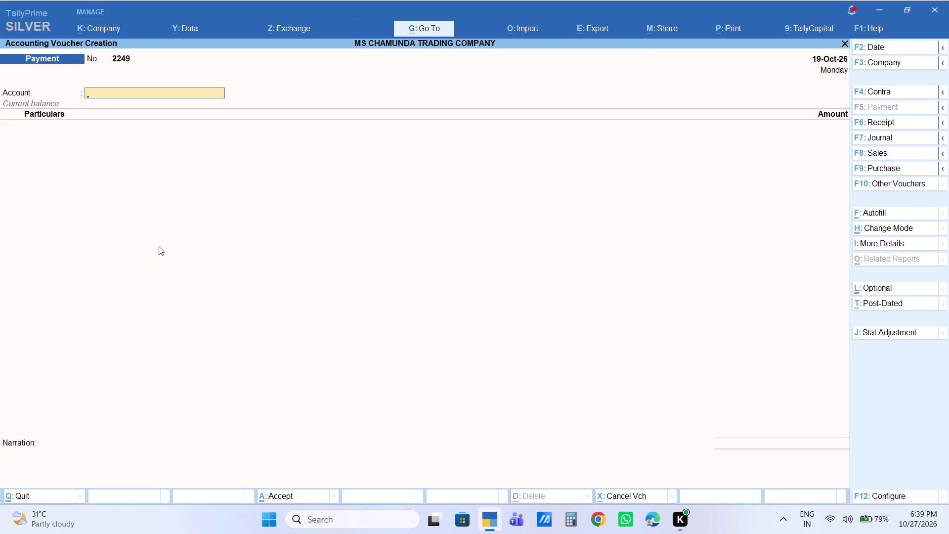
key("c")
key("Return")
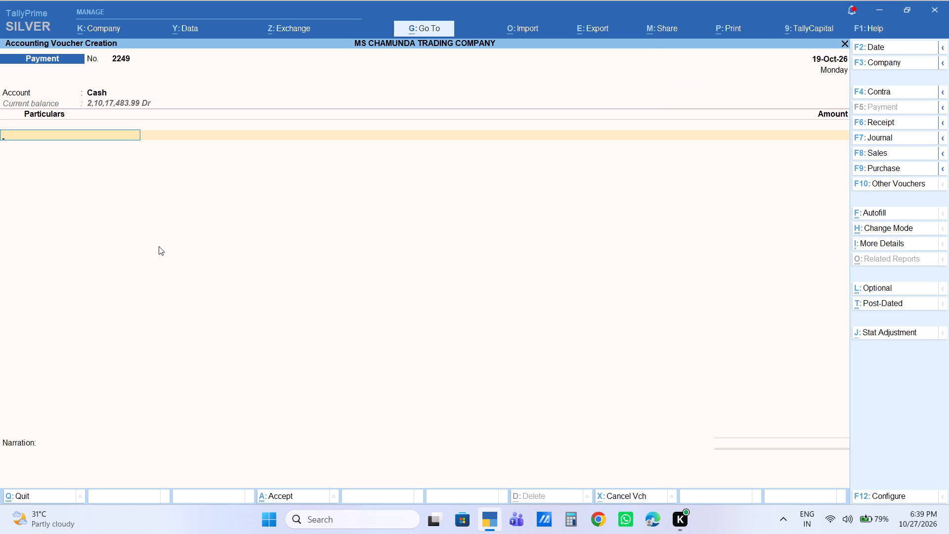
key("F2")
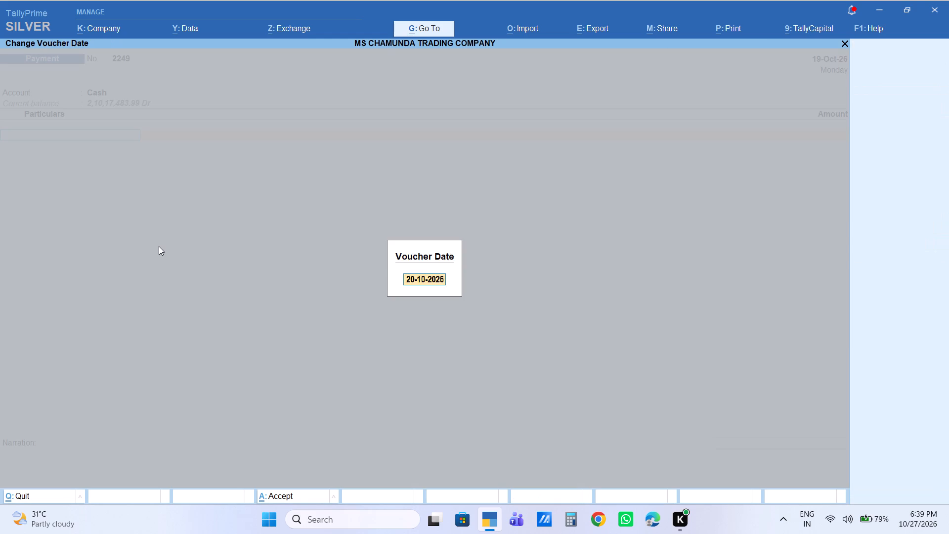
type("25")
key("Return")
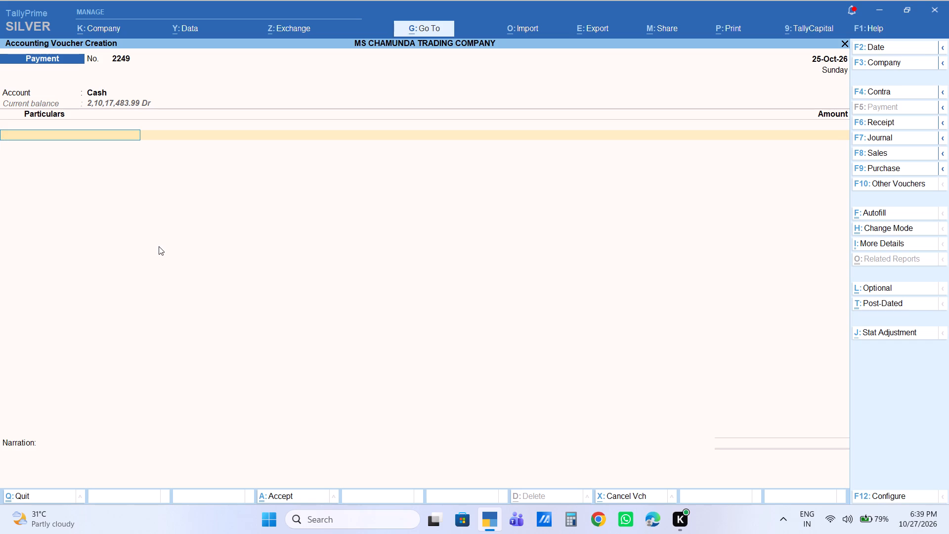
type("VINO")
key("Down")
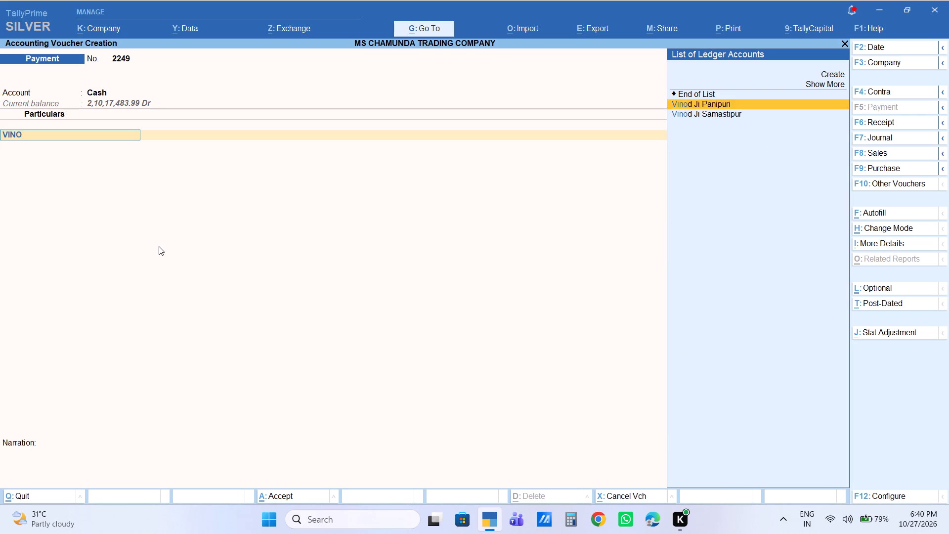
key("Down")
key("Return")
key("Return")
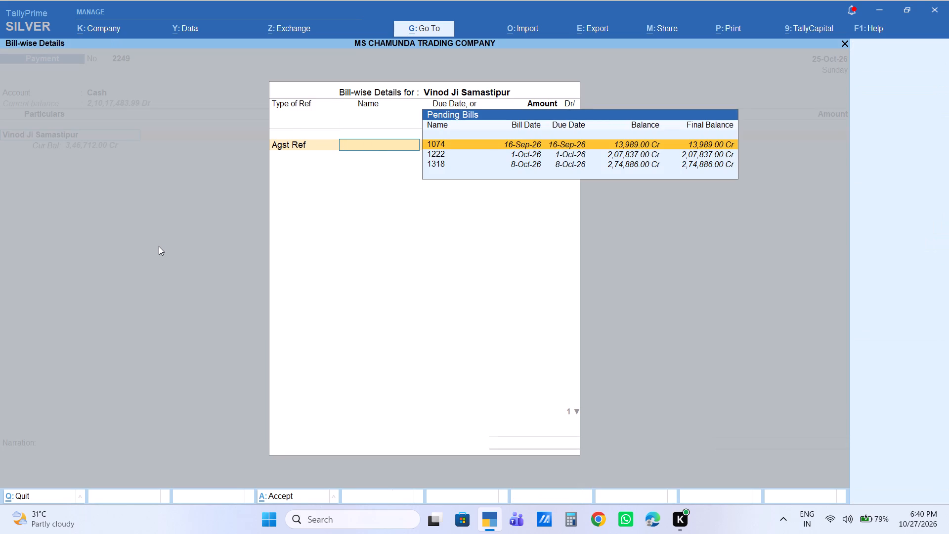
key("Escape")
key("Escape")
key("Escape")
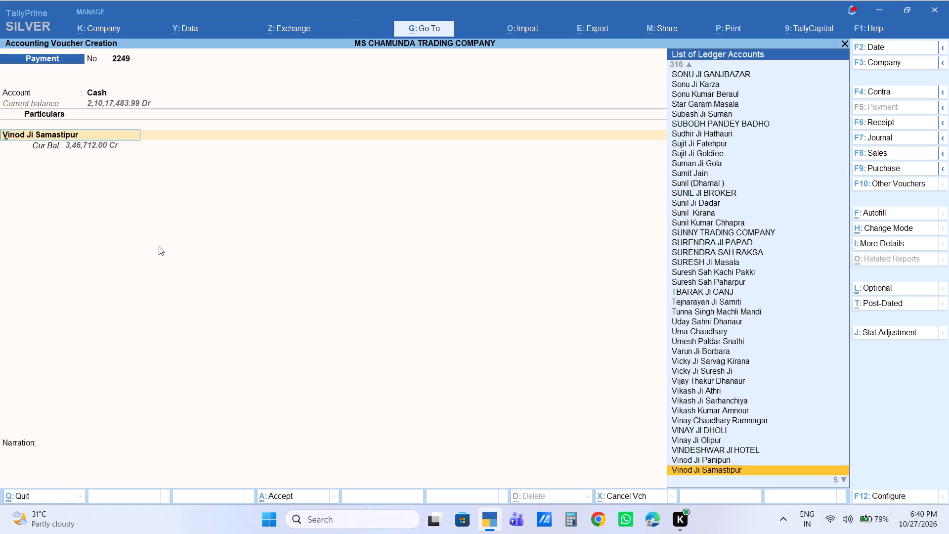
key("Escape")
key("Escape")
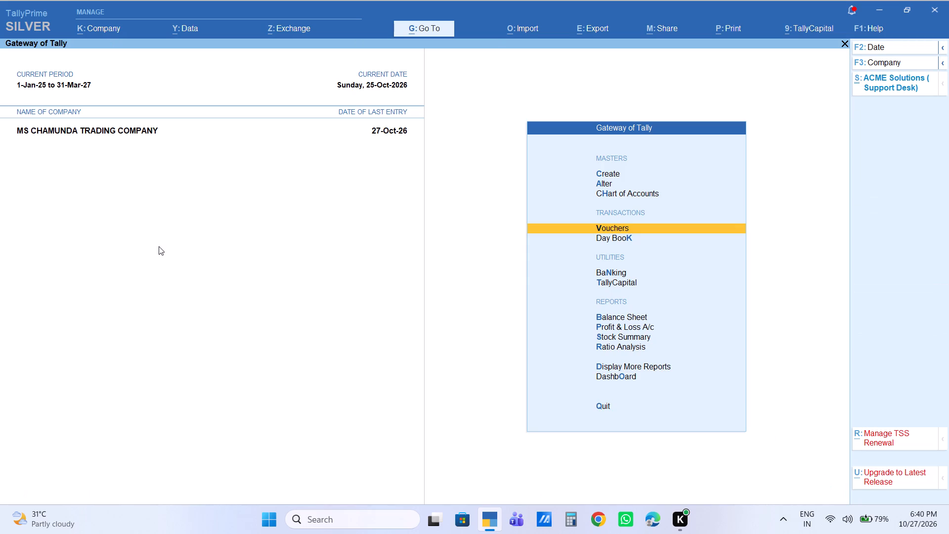
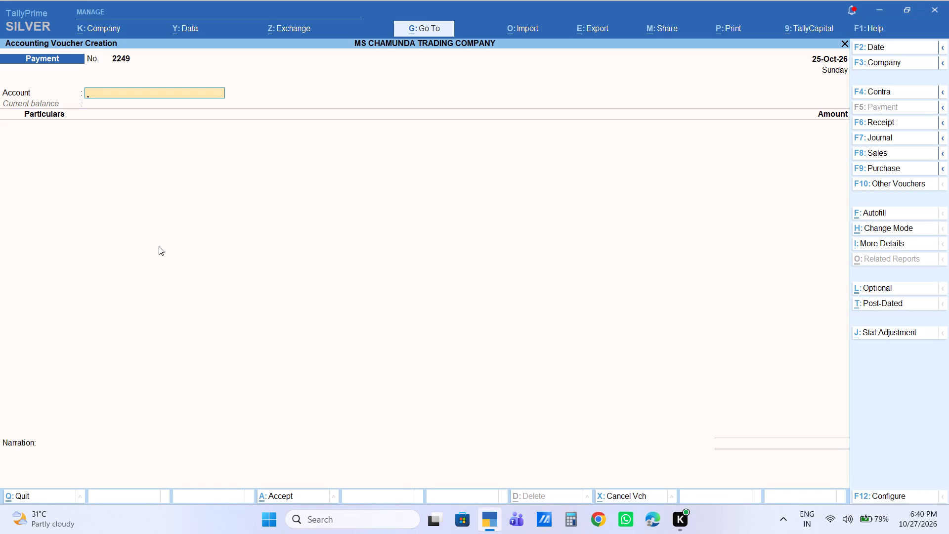
type("CAS")
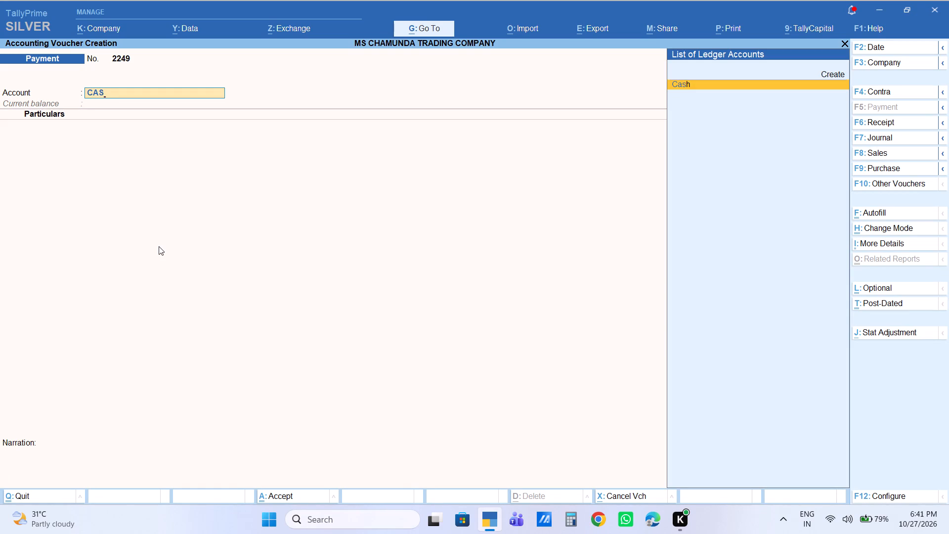
key("F9")
key("Return")
key("Return")
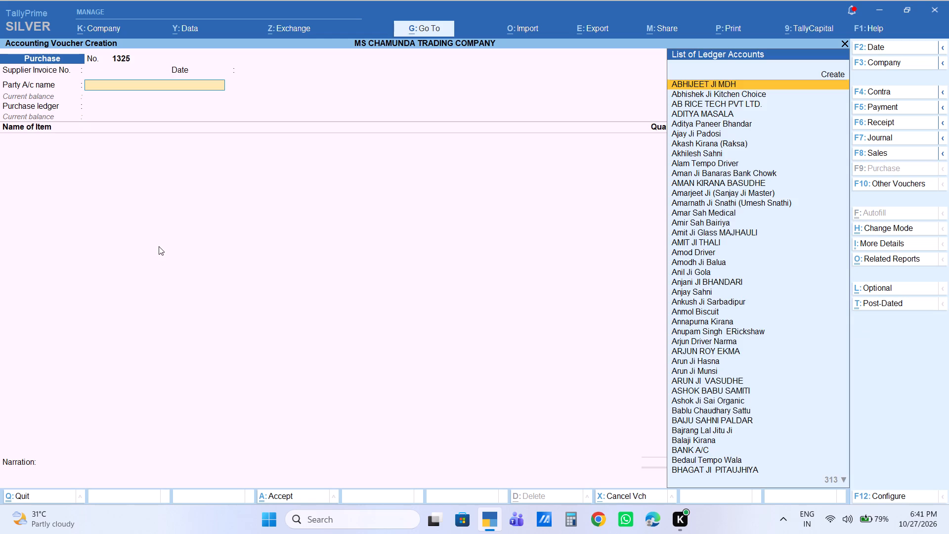
type("VINO")
key("Down")
key("Down")
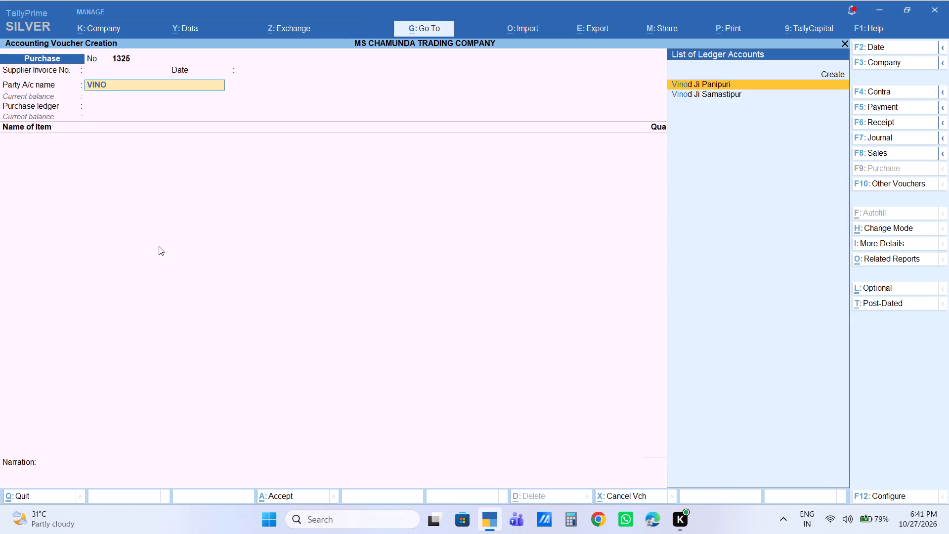
key("Return")
key("Return")
key("Return")
key("Return")
key("Return")
key("Return")
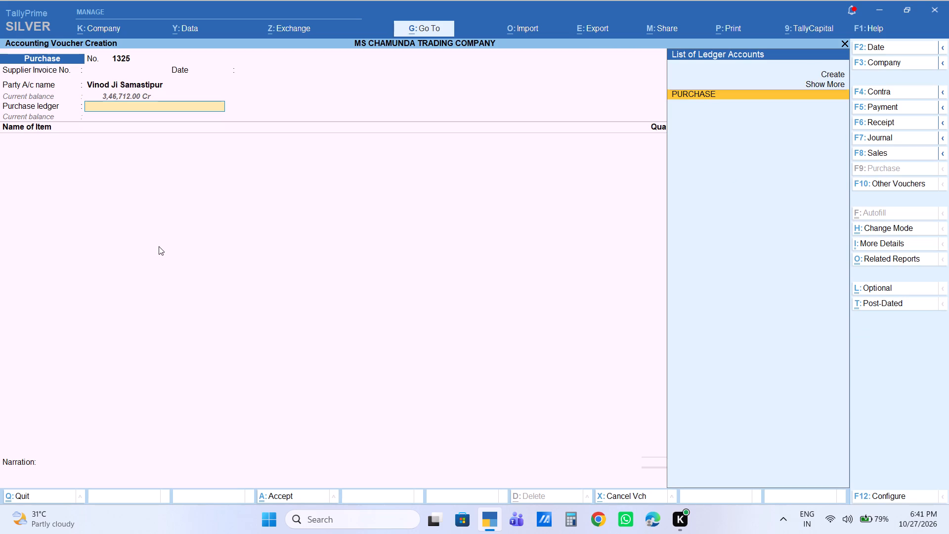
key("Return")
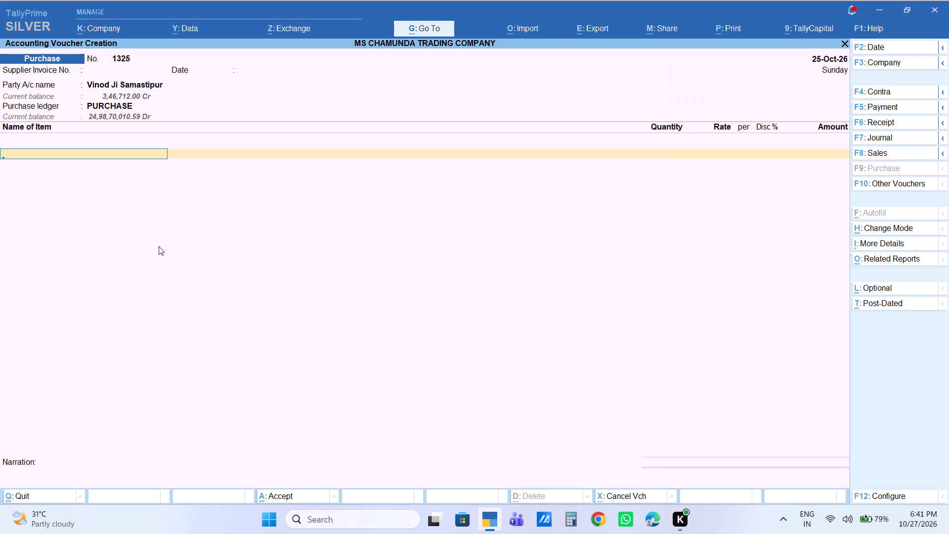
Add the stock item LAHSUN B with a quantity of 968 KG at a rate of 105 per KG.
type("LAHS")
key("Down")
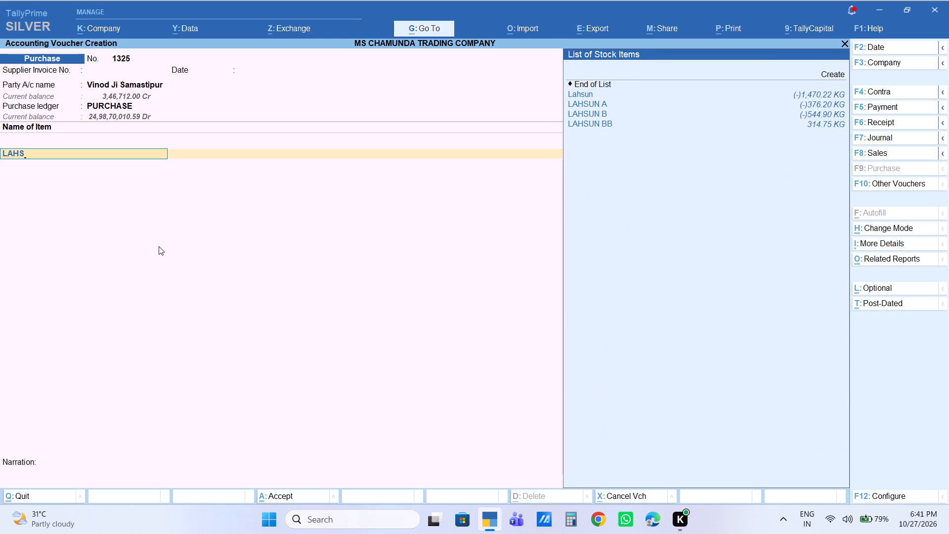
key("Down")
key("Down")
key("Down")
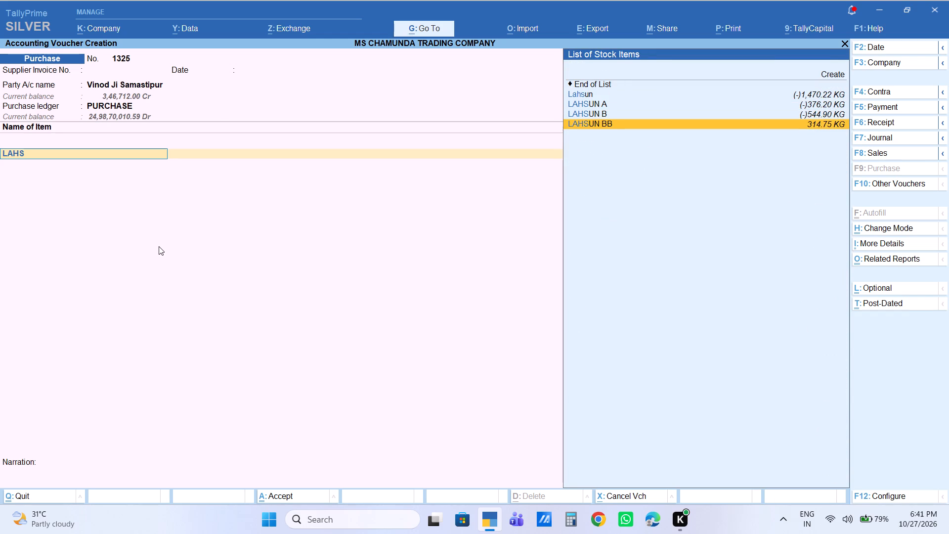
key("Up")
key("Return")
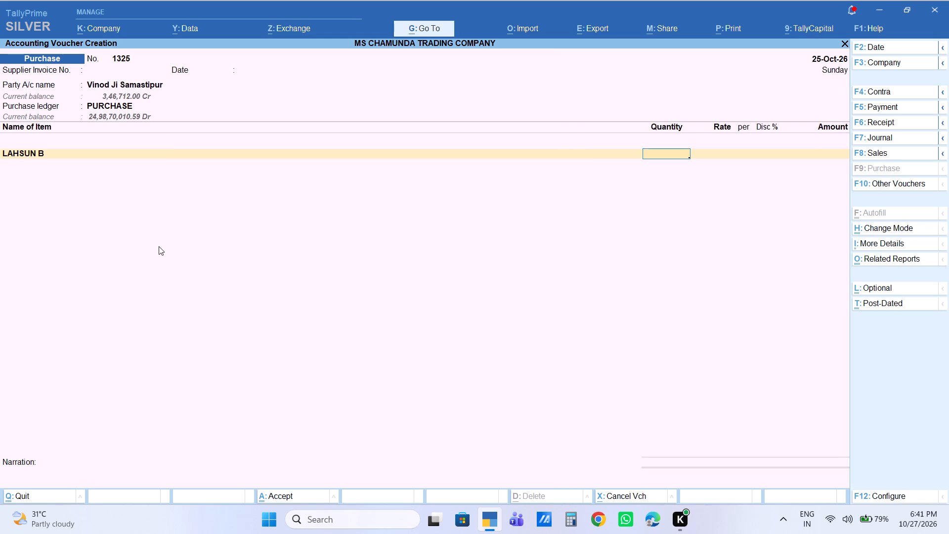
type("968")
key("Return")
type("105")
key("Return")
key("Return")
key("Return")
key("Return")
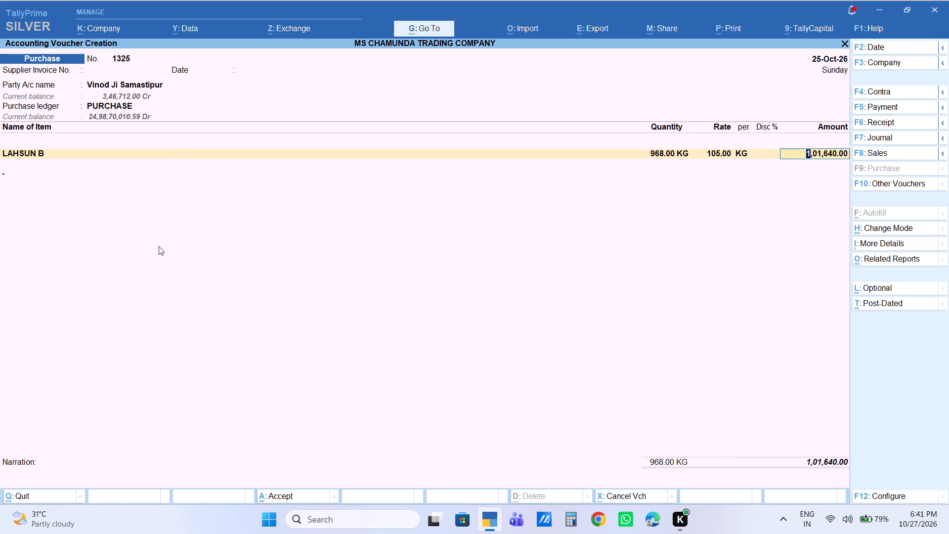
Add the stock item Jmain KG with a quantity of 100 KG at a rate of 230 per KG.
type("JMAI")
key("Down")
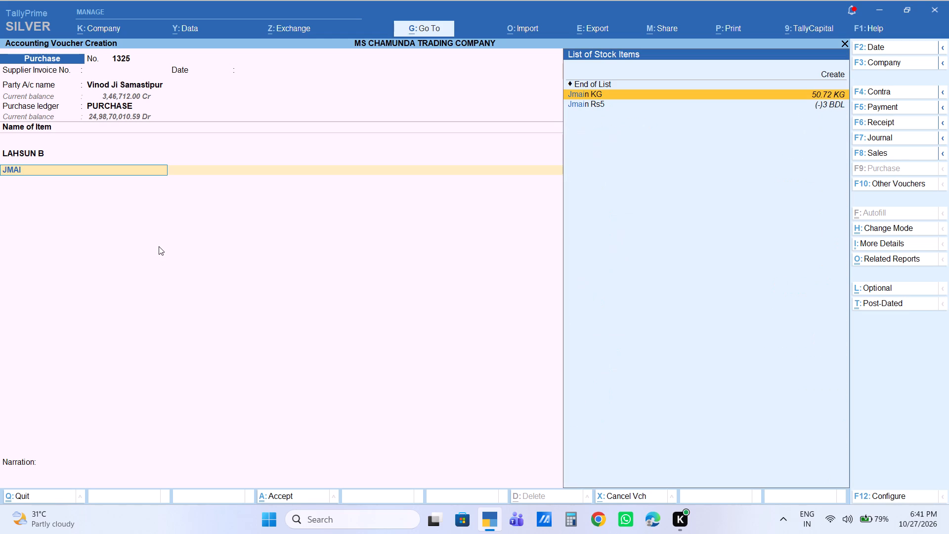
key("Return")
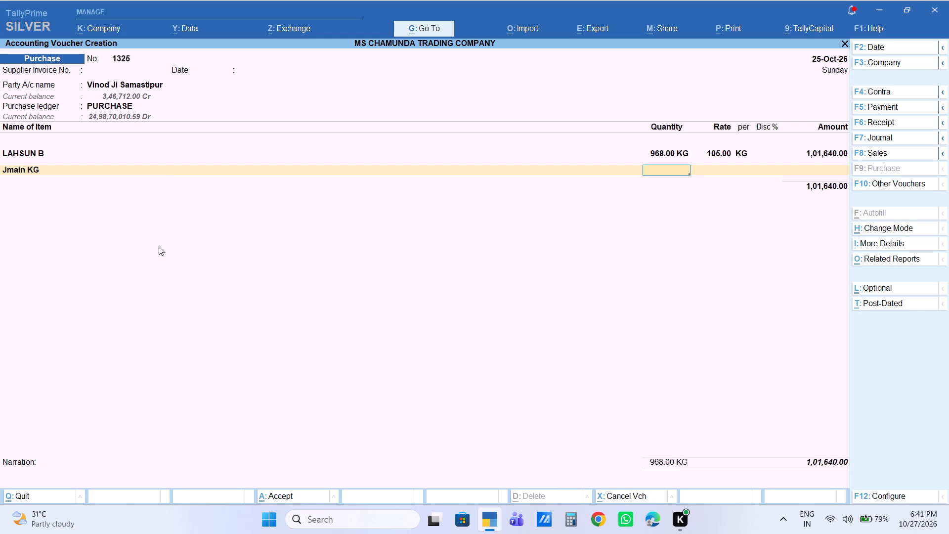
key("5")
key("Return")
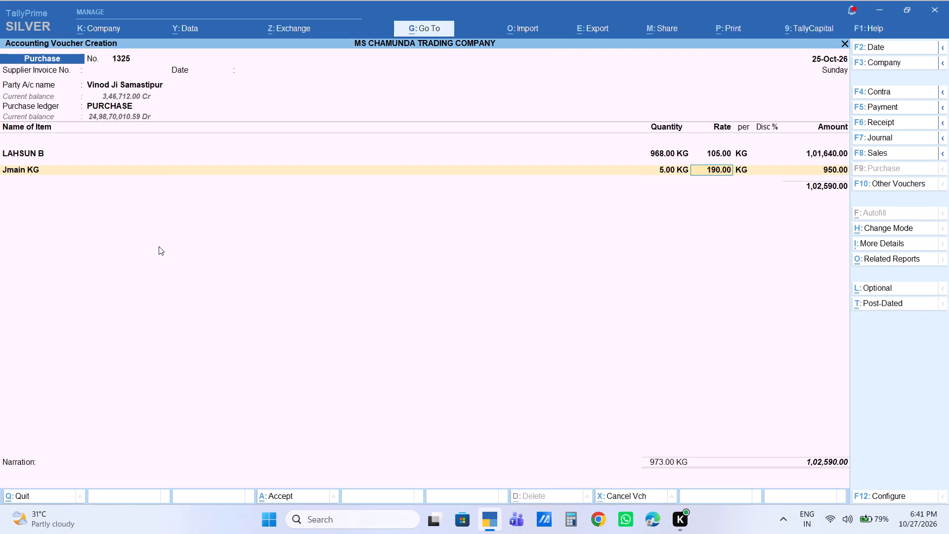
type("230")
key("Return")
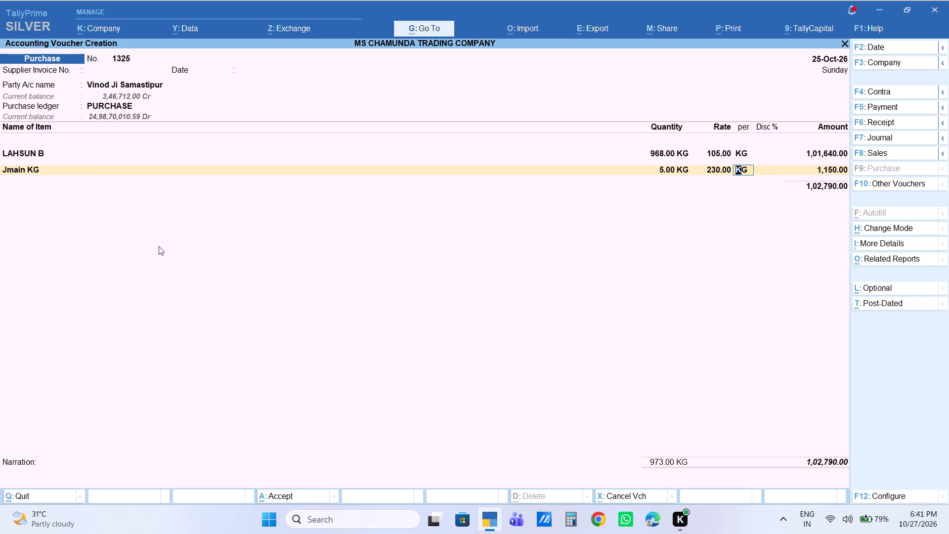
key("BackSpace")
key("BackSpace")
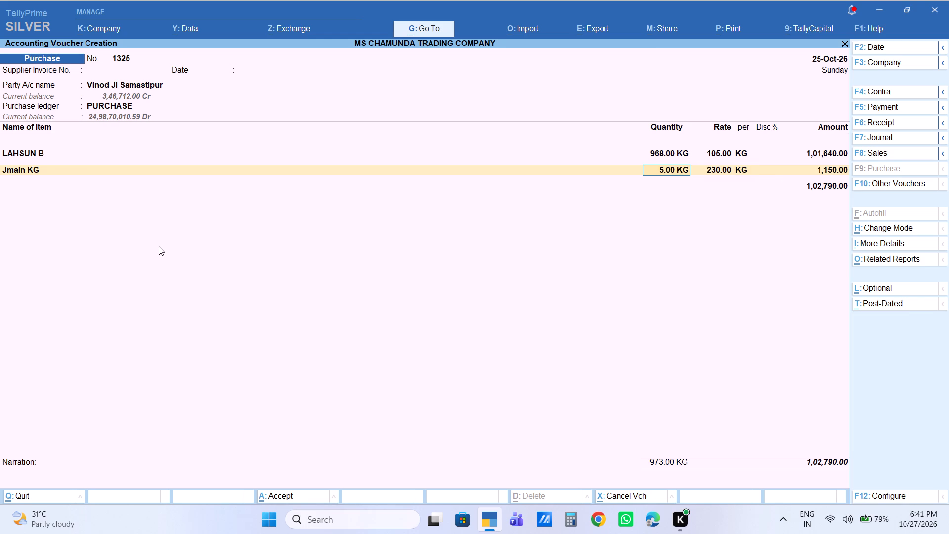
type("100")
key("Return")
key("Return")
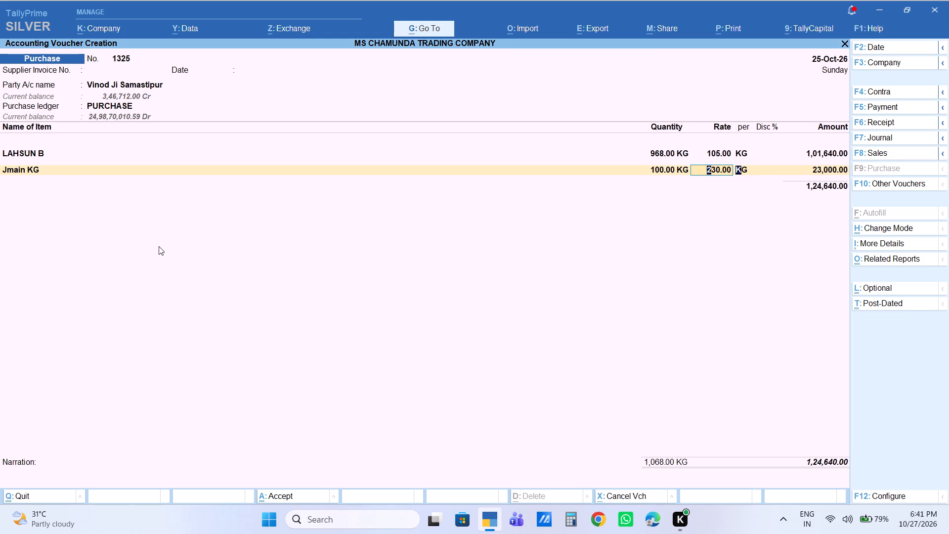
key("Return")
key("Return")
key("Return")
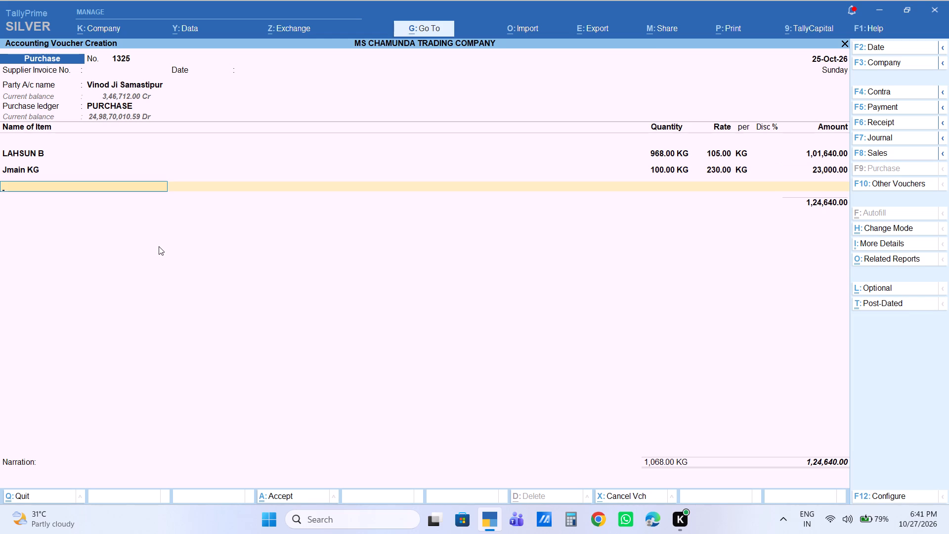
Add the stock item Haldi Khara KG with a quantity of 125 KG at a rate of 195 per KG.
type("HALDI")
key("Down")
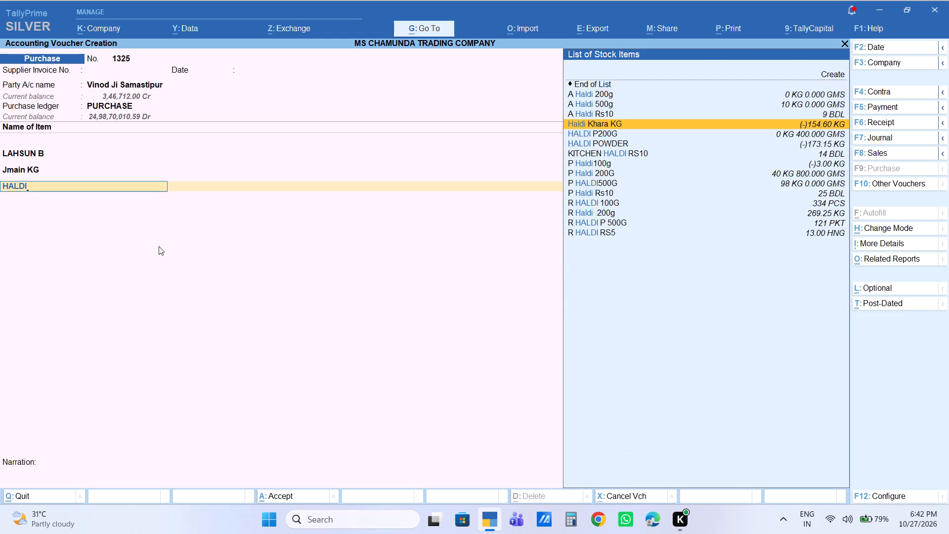
key("Return")
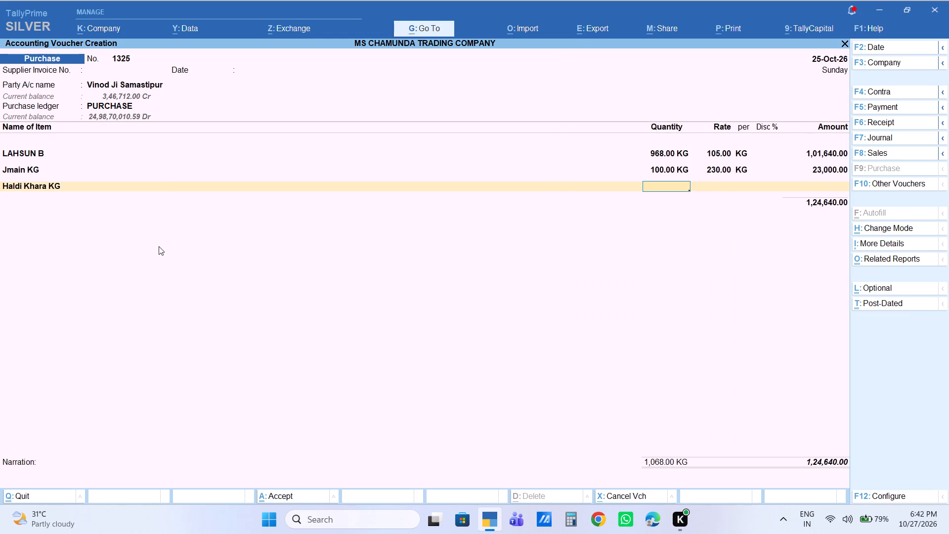
type("125")
key("Return")
type("195")
key("Return")
key("Return")
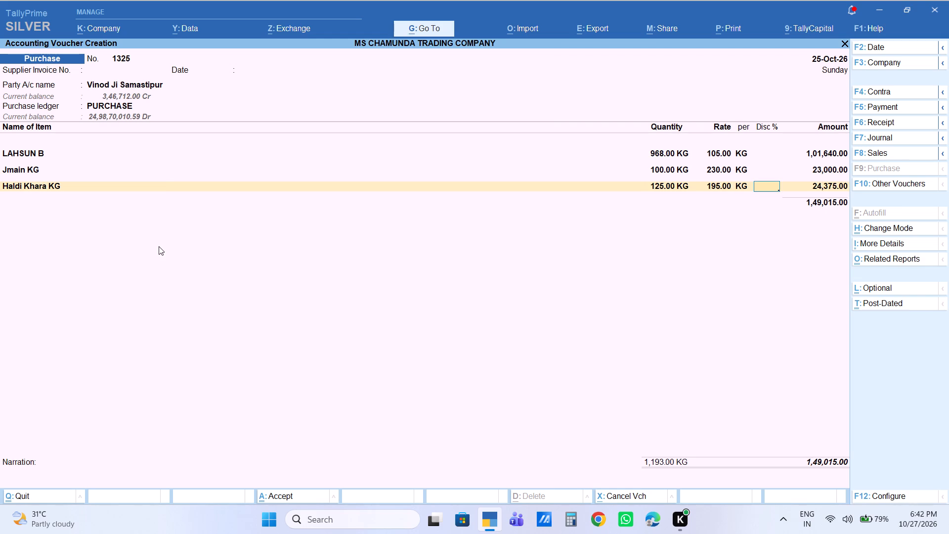
key("Return")
key("Return")
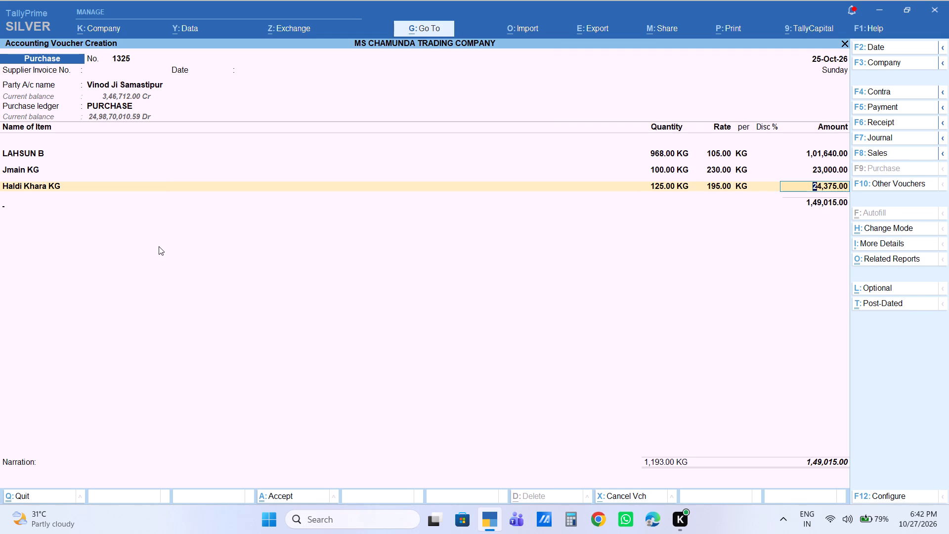
End the item list and add the Labour Charge ledger with an amount of 250.
key("Return")
type("LA")
key("Return")
key("Return")
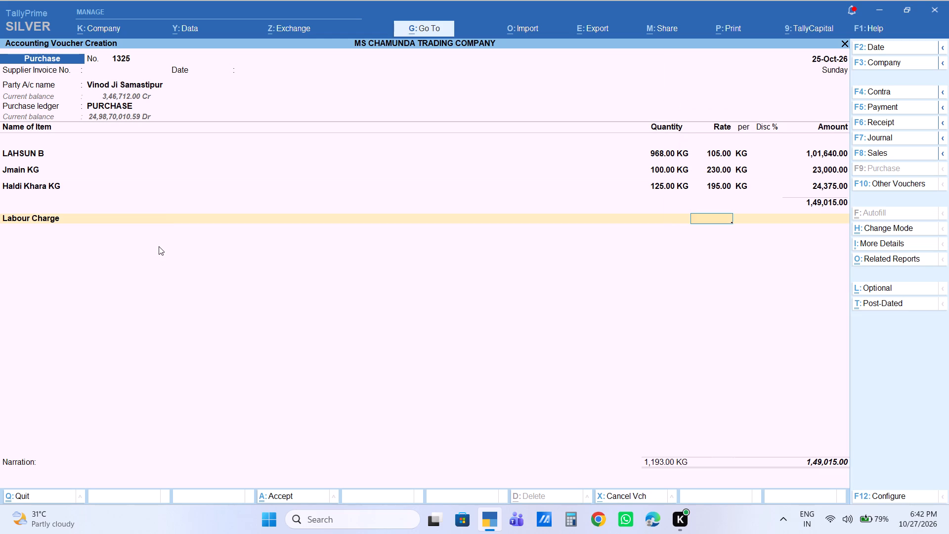
type("250")
key("Return")
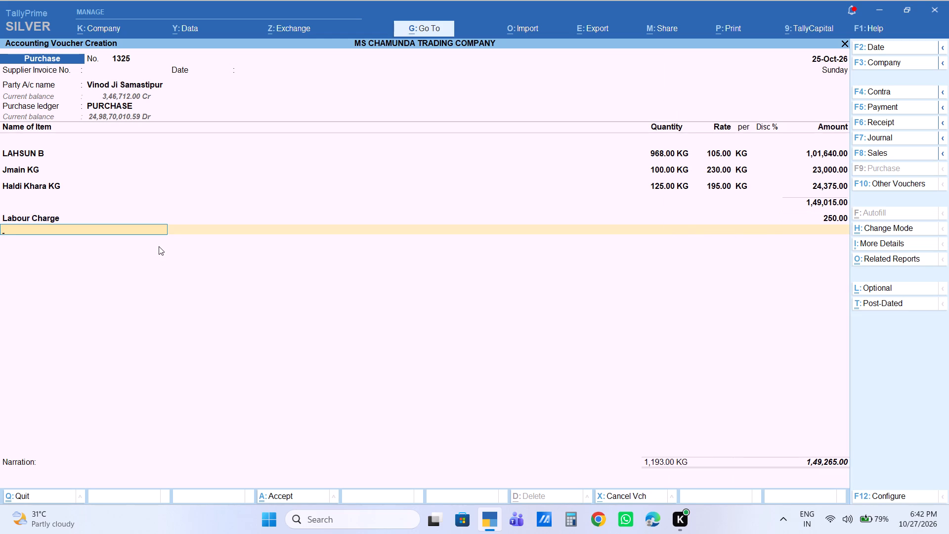
Add the LESS ledger with a deduction of -20700 below the Labour Charge.
type("LES")
key("Return")
key("Return")
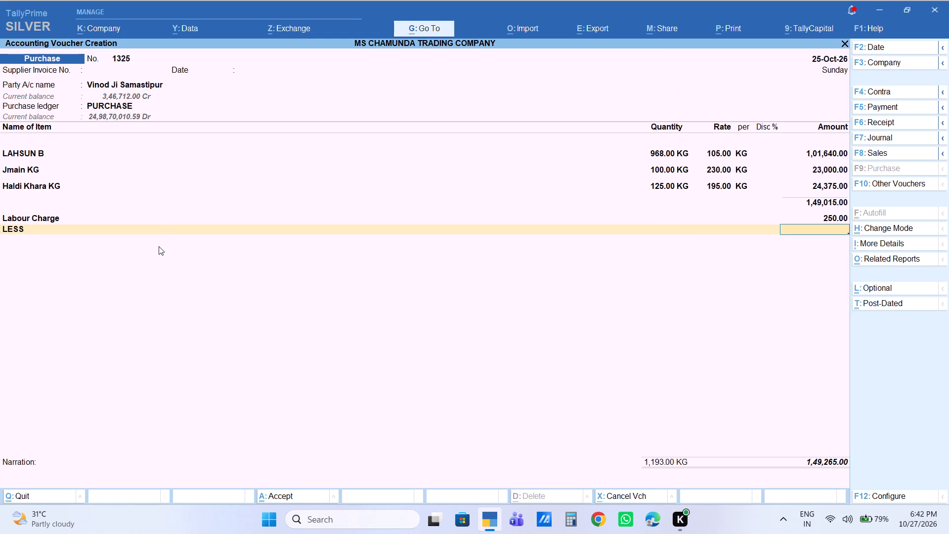
key("minus")
type("2070")
key("0")
key("Return")
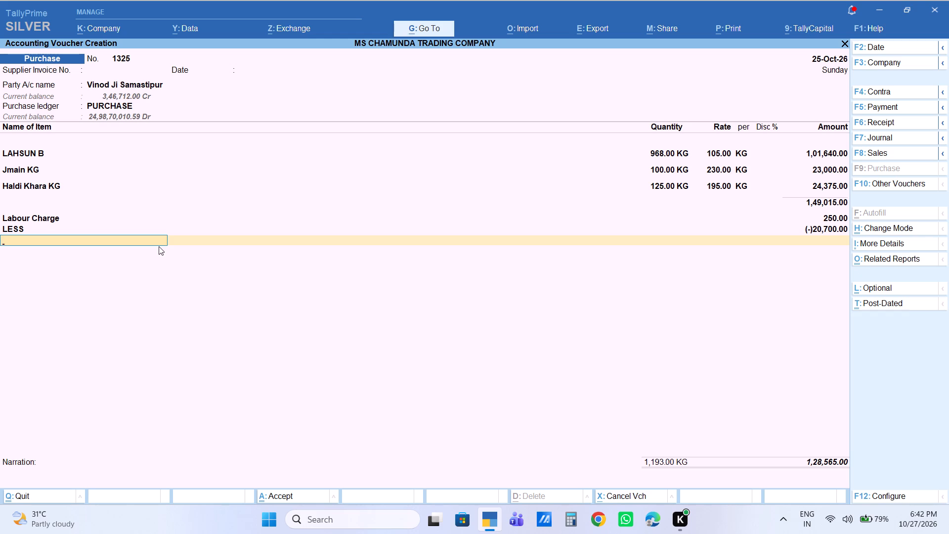
End the additional ledger list of the purchase voucher and go to its narration.
key("Return")
key("Return")
key("Return")
key("Return")
key("Return")
key("Return")
key("Return")
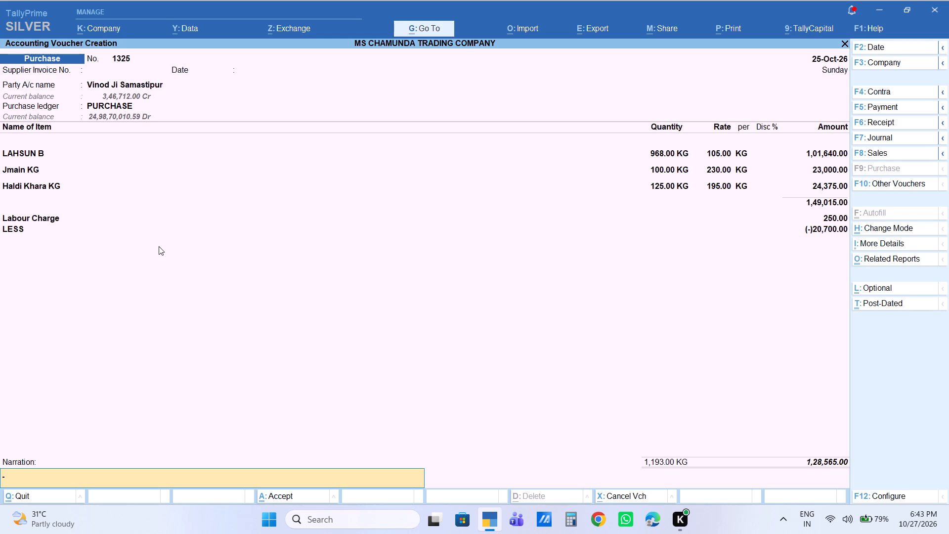
key("Return")
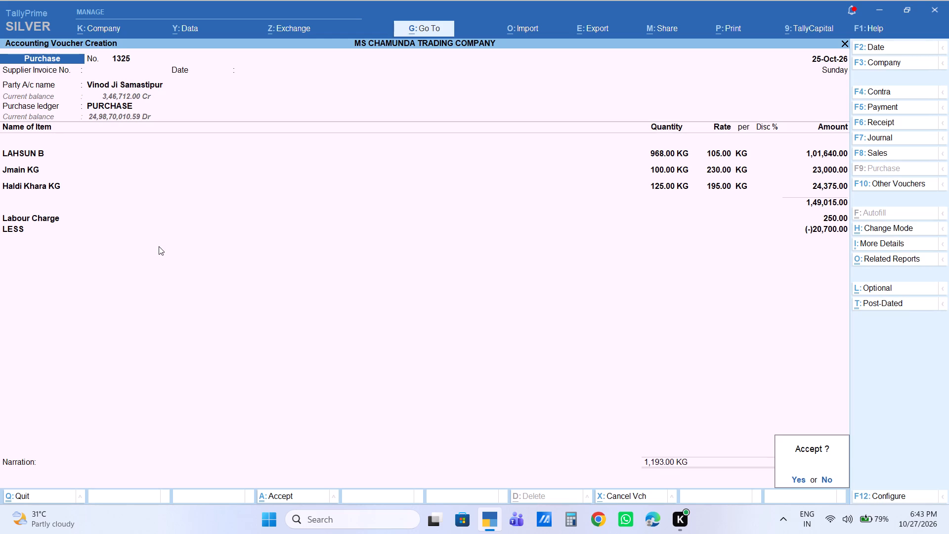
key("BackSpace")
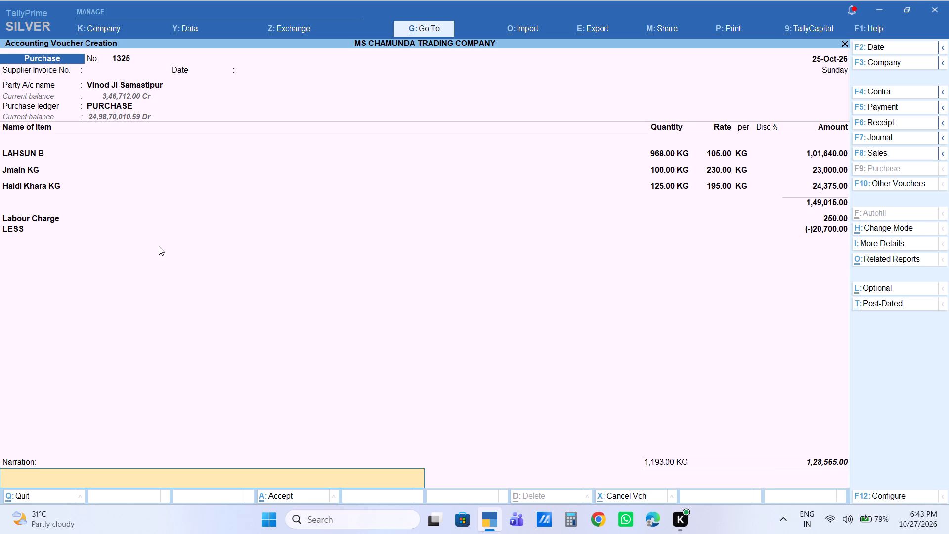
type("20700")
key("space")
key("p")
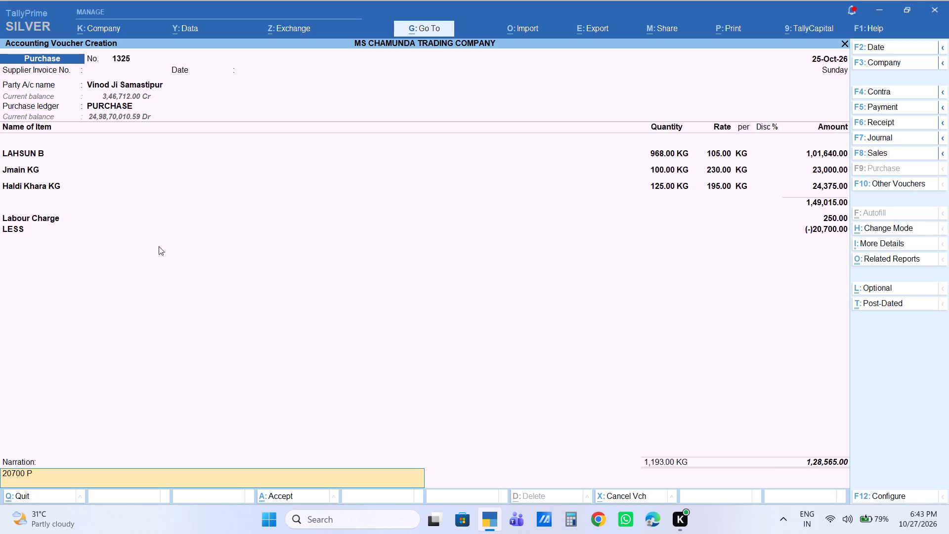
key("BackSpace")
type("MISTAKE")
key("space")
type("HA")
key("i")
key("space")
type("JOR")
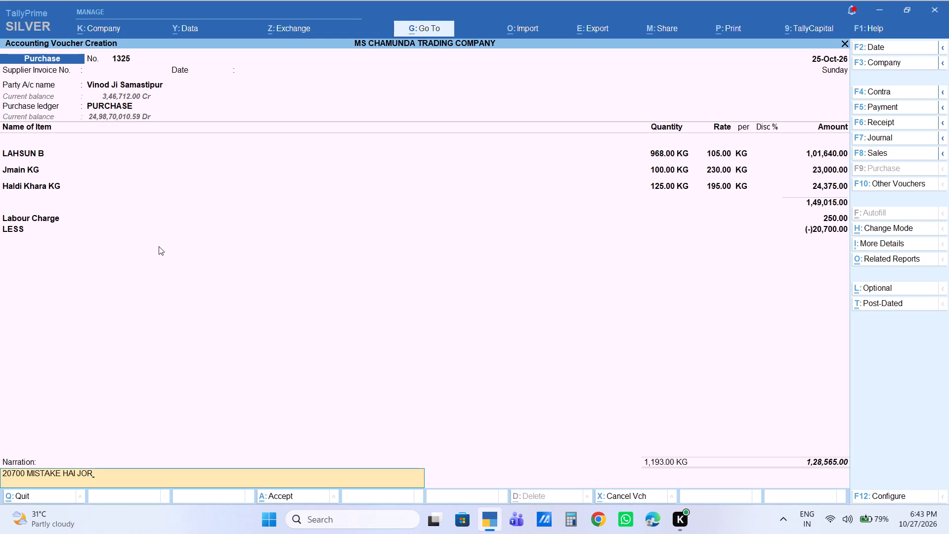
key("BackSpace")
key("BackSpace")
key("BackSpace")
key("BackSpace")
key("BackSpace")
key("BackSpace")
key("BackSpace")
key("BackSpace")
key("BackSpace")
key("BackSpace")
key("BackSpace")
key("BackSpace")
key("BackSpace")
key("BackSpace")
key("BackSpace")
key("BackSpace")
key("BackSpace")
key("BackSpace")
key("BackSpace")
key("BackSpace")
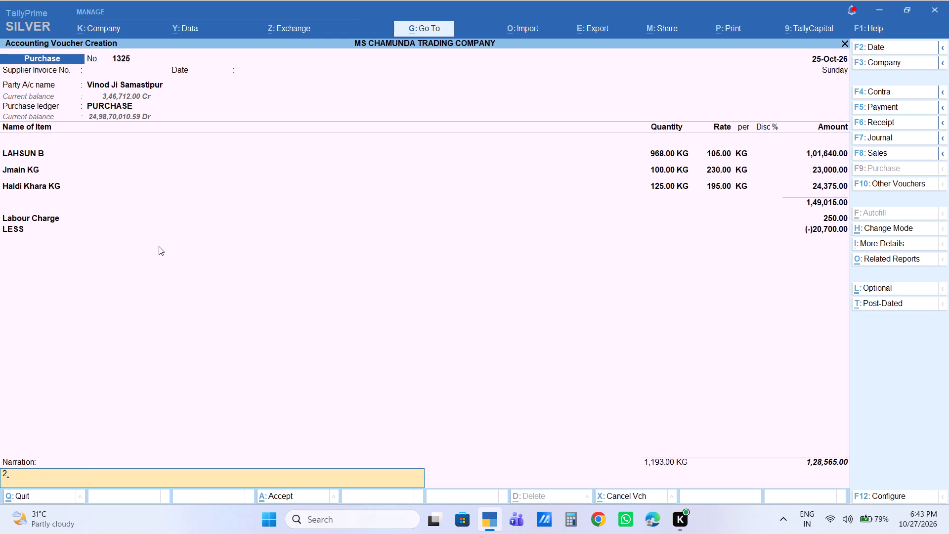
Enter the narration "20700 JOR MISTAKE H PARTY KE TARAF ( ACTUAL BILL 149625 HAI)" and save the purchase voucher.
key("0")
type("700 JOR MIS")
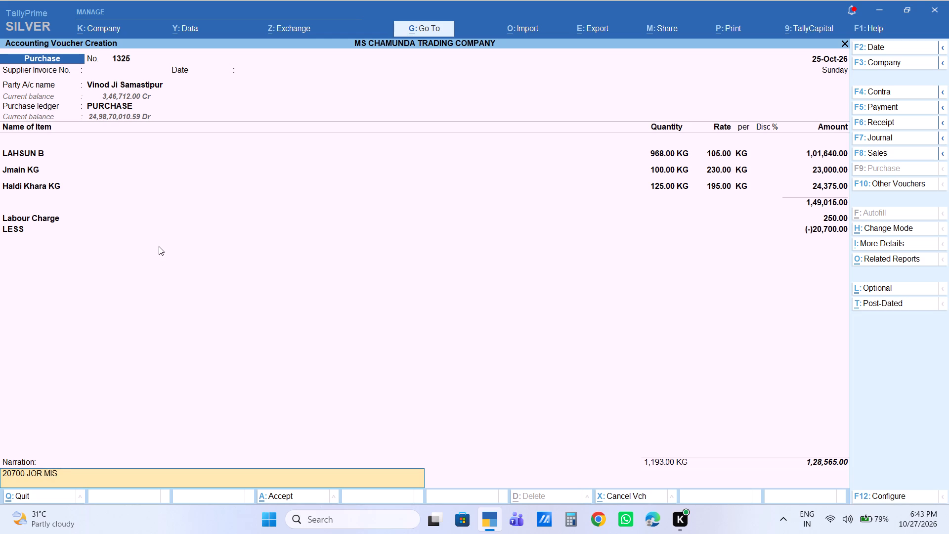
type("TA")
type("KE")
key("space")
type("H PARTY")
key("space")
type("KE TARA")
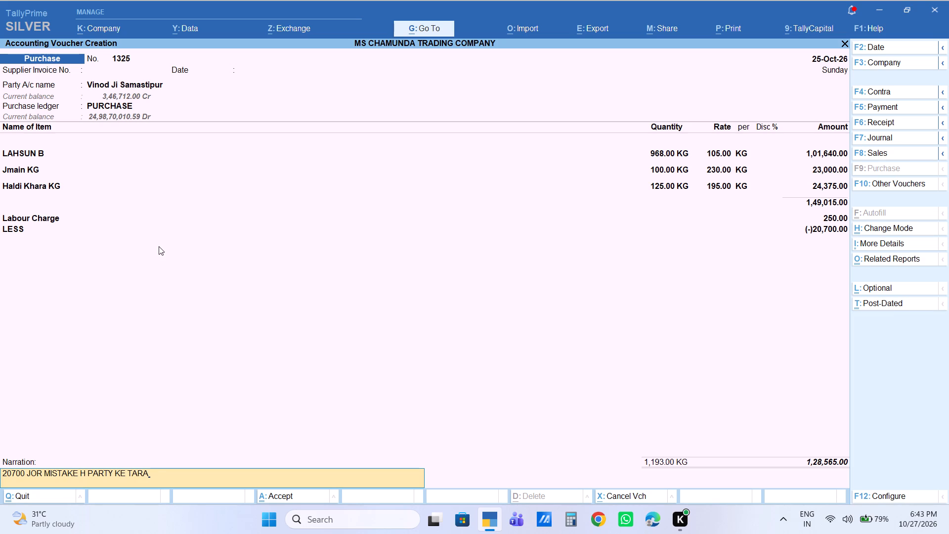
type("F")
key("space")
type("( ACTUA")
type("L BILL")
key("space")
type("1498")
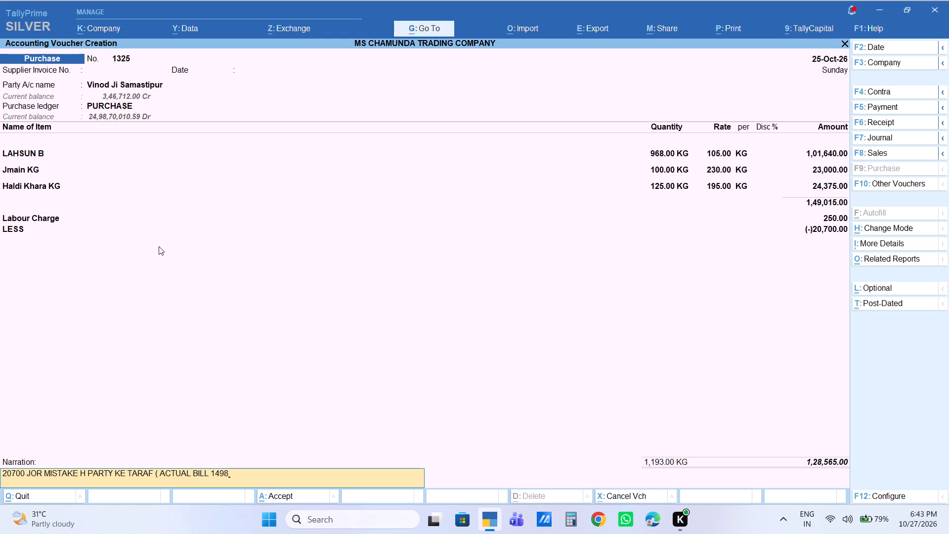
key("BackSpace")
type("625 HAI")
key("shift+parenright")
key("Return")
key("Return")
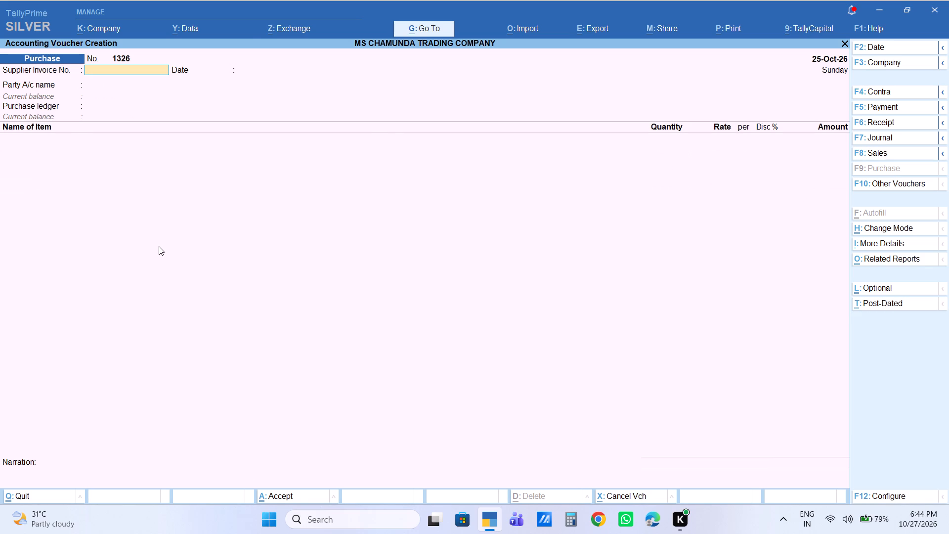
key("Escape")
key("Escape")
type("DA")
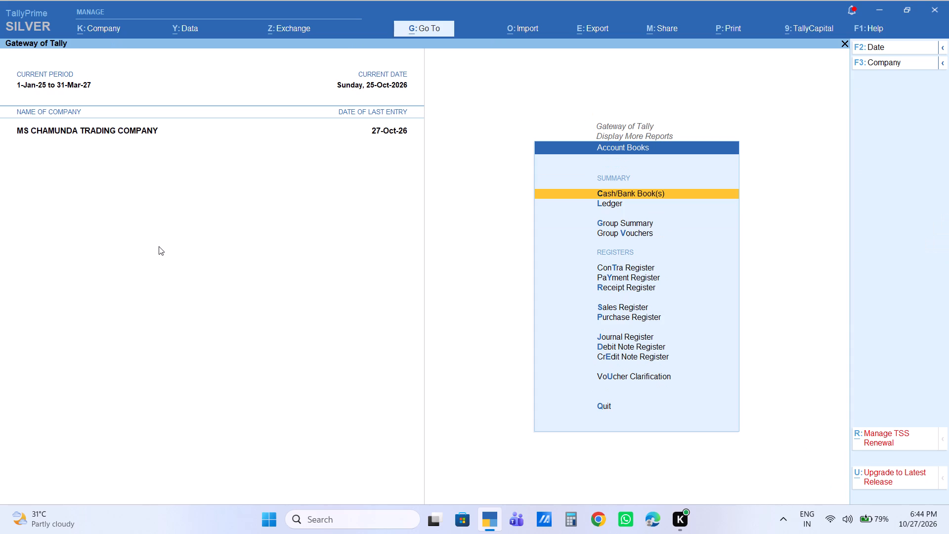
type("LKEDAR")
key("Return")
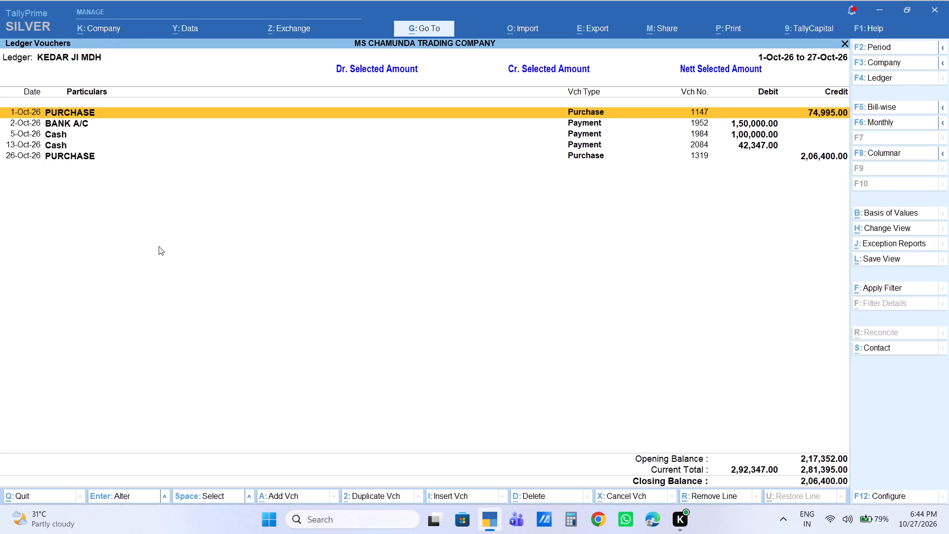
Examine the 1-Oct-26 purchase voucher 1147 from the KEDAR JI MDH ledger and return to the report.
key("Down")
key("Down")
key("Down")
key("Down")
key("Up")
key("Up")
key("Up")
key("Up")
key("Return")
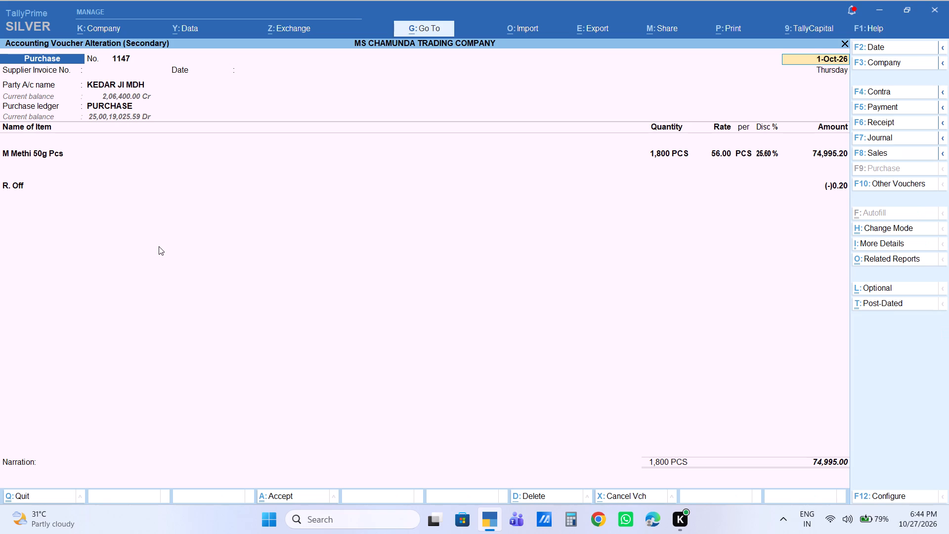
key("Escape")
key("Escape")
key("Escape")
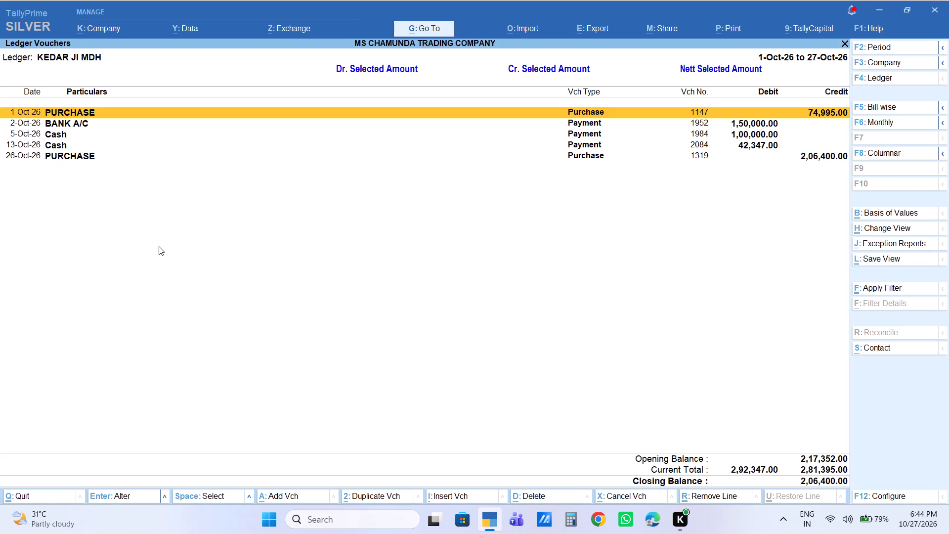
Extend the ledger report period to 1-Apr-25 through 27-Oct-26 and go through its entries to the latest one.
key("F2")
key("space")
key("Return")
key("Return")
key("Down")
key("Down")
key("Down")
key("Down")
key("Down")
key("Down")
key("Down")
key("Down")
key("Down")
key("Down")
key("Down")
key("Down")
key("Down")
key("Down")
key("Down")
key("Down")
key("Down")
key("Down")
key("Down")
key("Down")
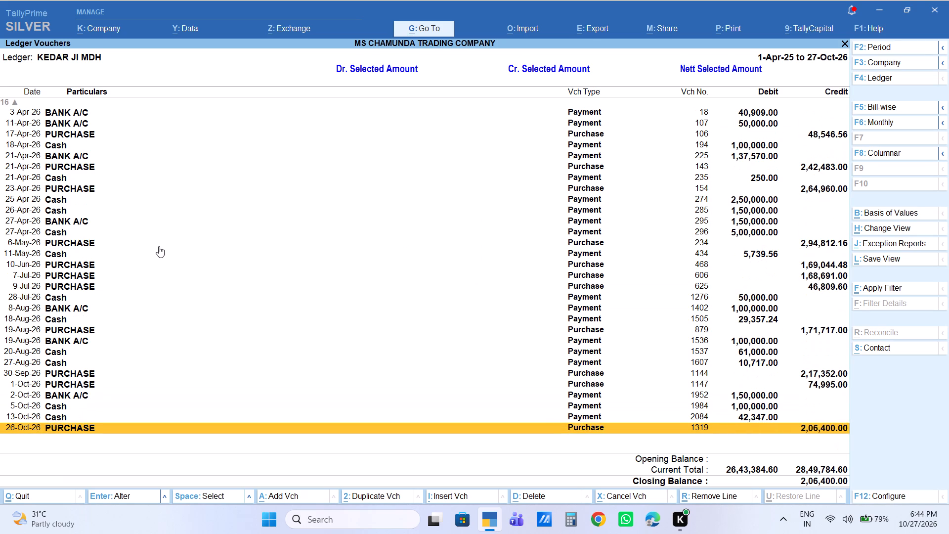
Examine the item rates and discount percentages in the 30-Sep-26 purchase voucher 1144, leaving it without changes.
key("Up")
key("Up")
key("Up")
key("Up")
key("Up")
key("Return")
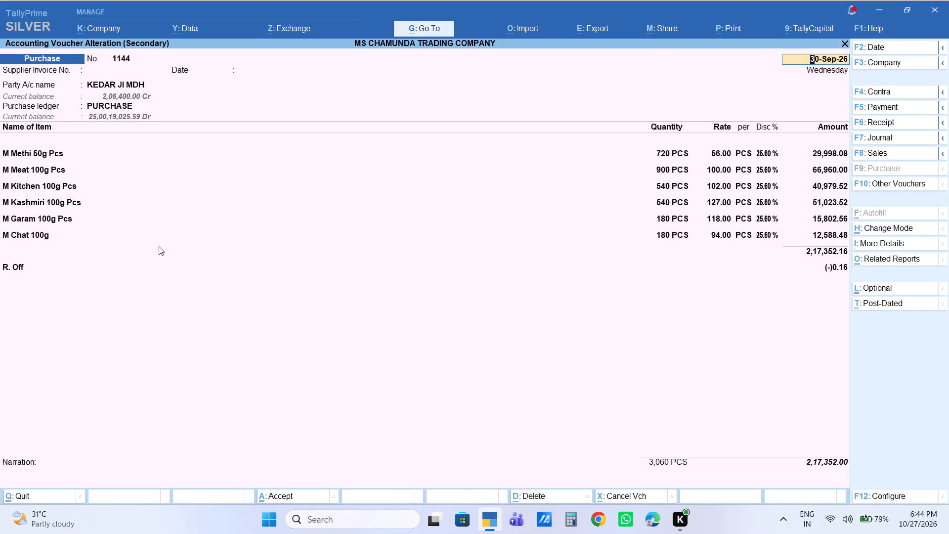
key("Return")
key("Return")
key("Return")
key("Return")
key("Return")
key("Return")
key("Return")
key("Return")
key("Return")
key("Return")
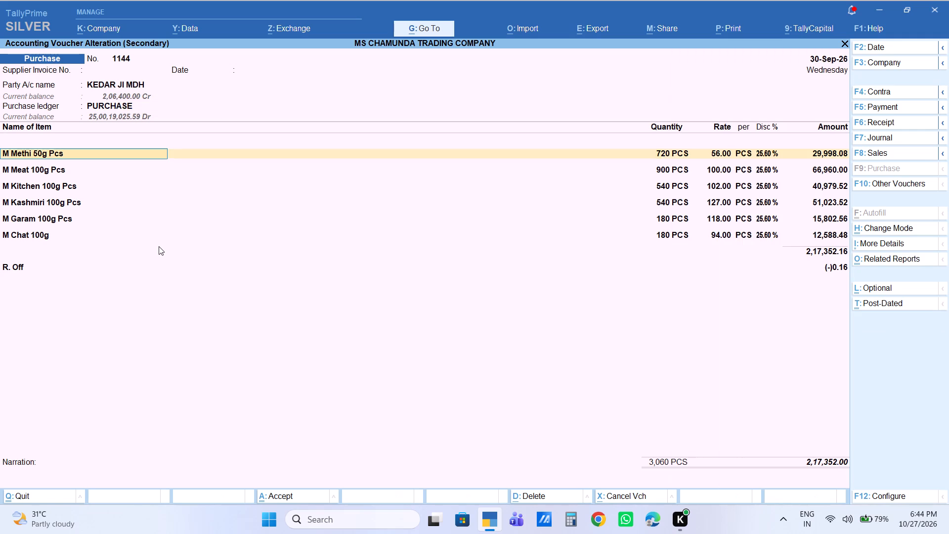
key("Return")
key("Return")
key("Return")
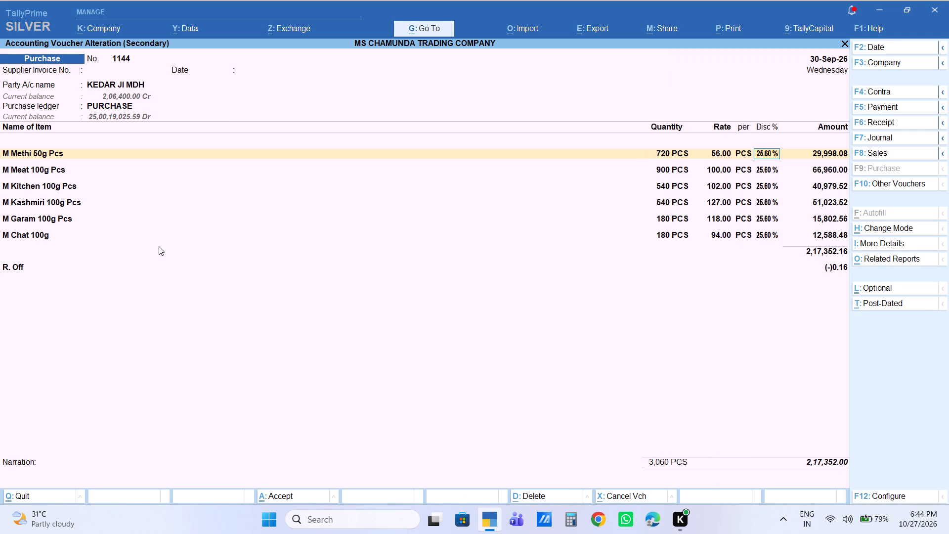
key("Escape")
key("Escape")
key("Escape")
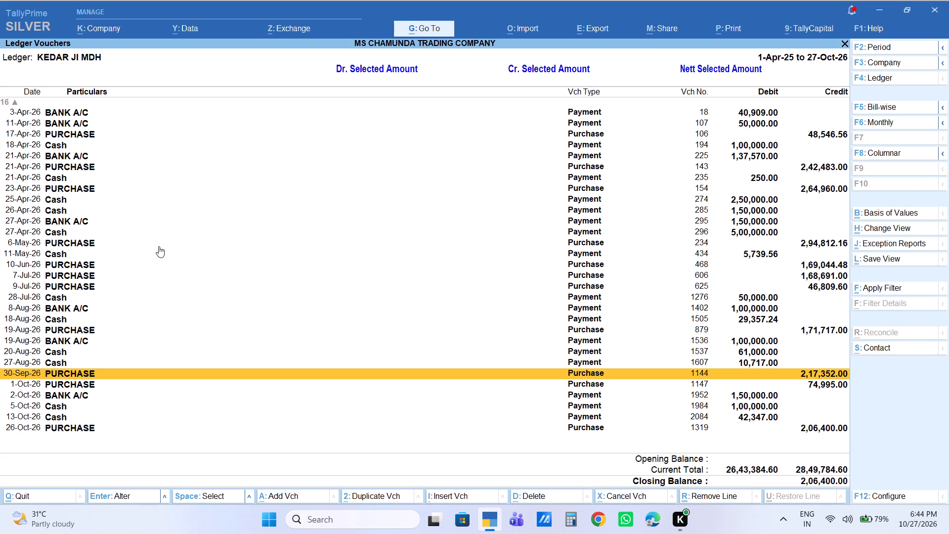
Check the item discount in the 1-Oct-26 purchase voucher 1147 and return to the ledger report.
key("Down")
key("Return")
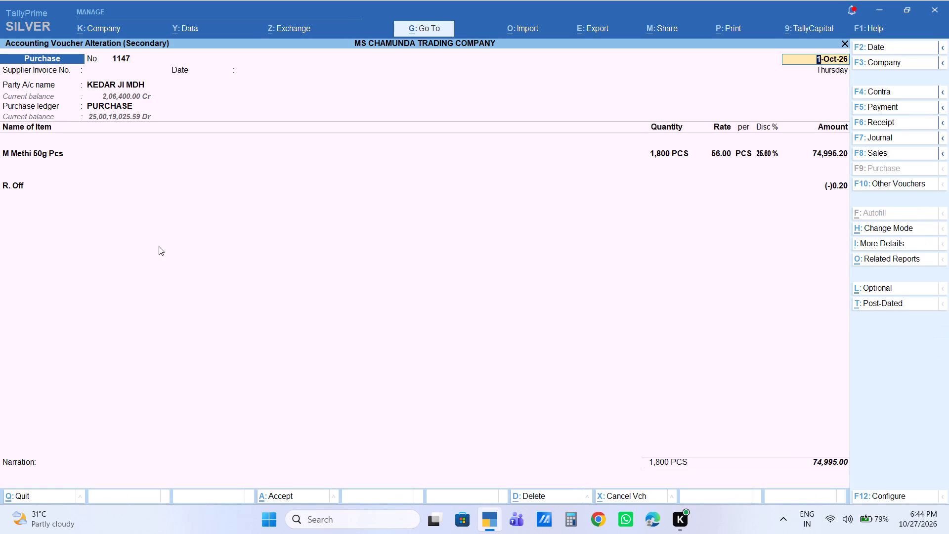
key("Escape")
key("Escape")
key("Escape")
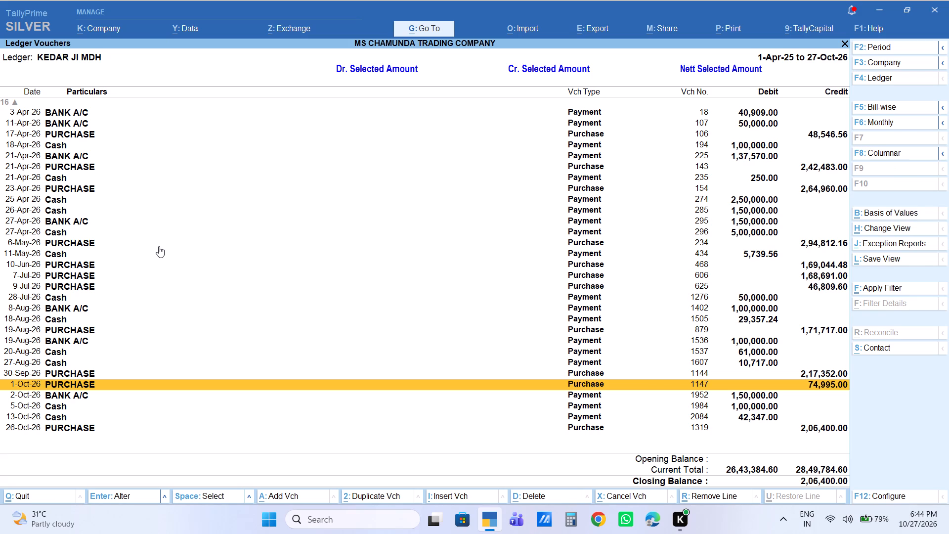
In the 26-Oct-26 purchase voucher 1319, set the M KASHMIRI 50G item's discount to 25.6 % and go on to M GARAM 50G.
key("Down")
key("Down")
key("Down")
key("Down")
key("Down")
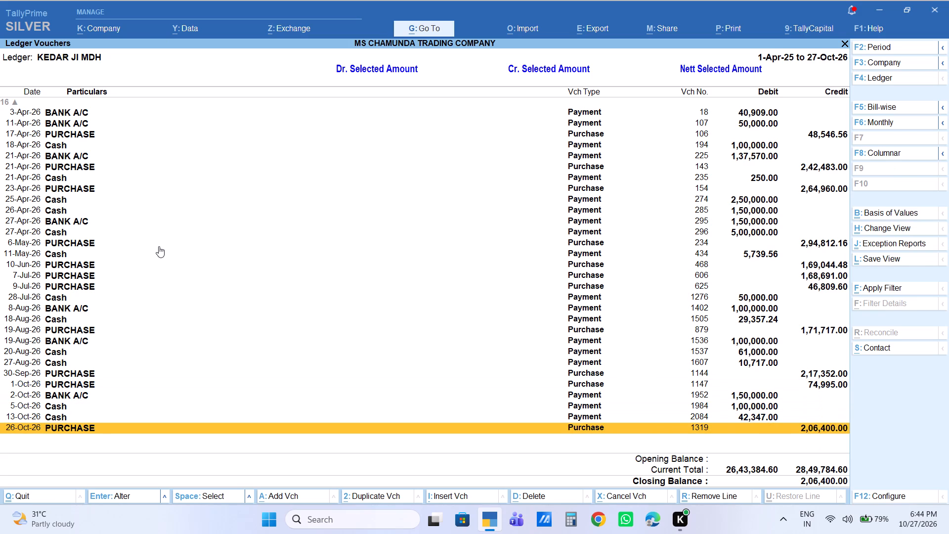
key("Return")
key("Return")
key("Return")
key("Return")
key("Return")
key("Return")
key("Return")
key("Return")
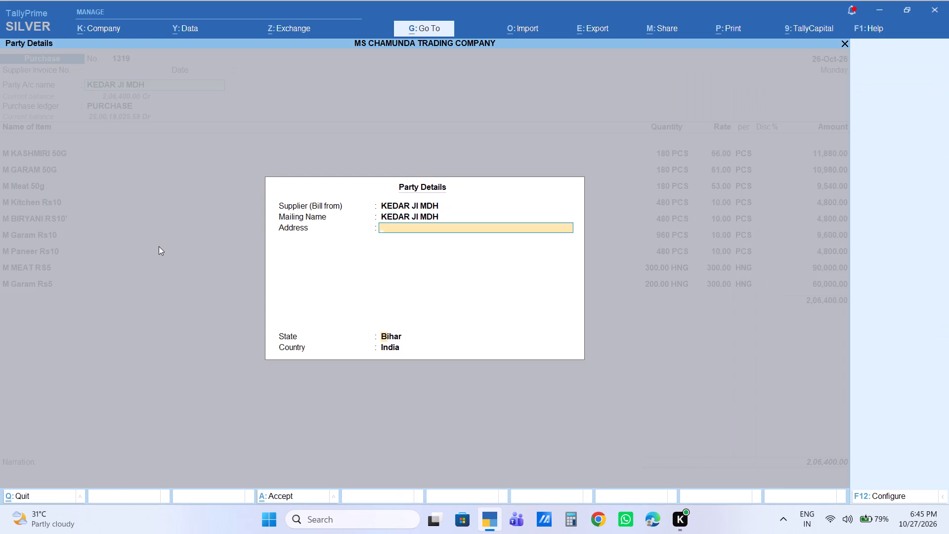
key("Return")
key("Return")
key("Return")
key("Return")
key("Return")
key("Return")
type("25.6")
key("Return")
key("Return")
key("Return")
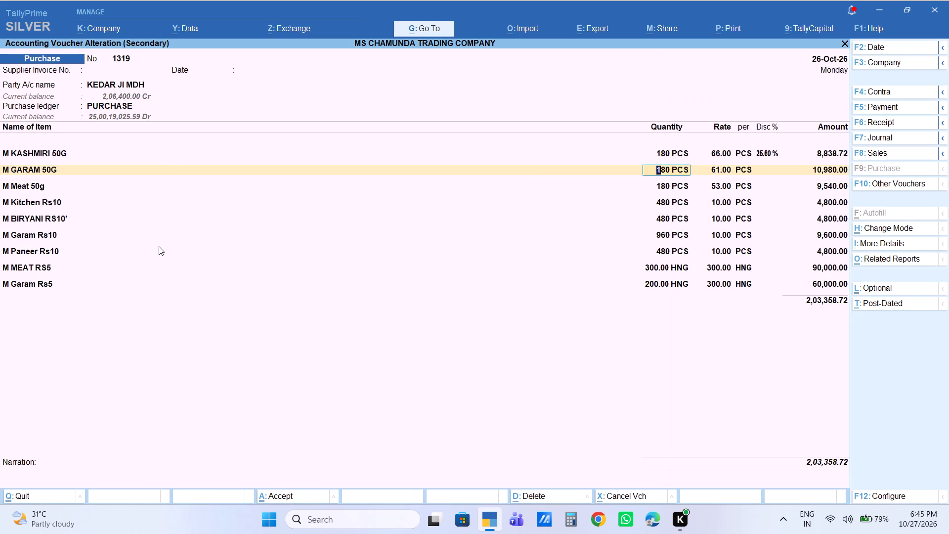
In purchase voucher 1319, set the discount of the M GARAM 50G and M Meat 50g items to 25.6 %.
key("Return")
key("Return")
key("Return")
type("25.6")
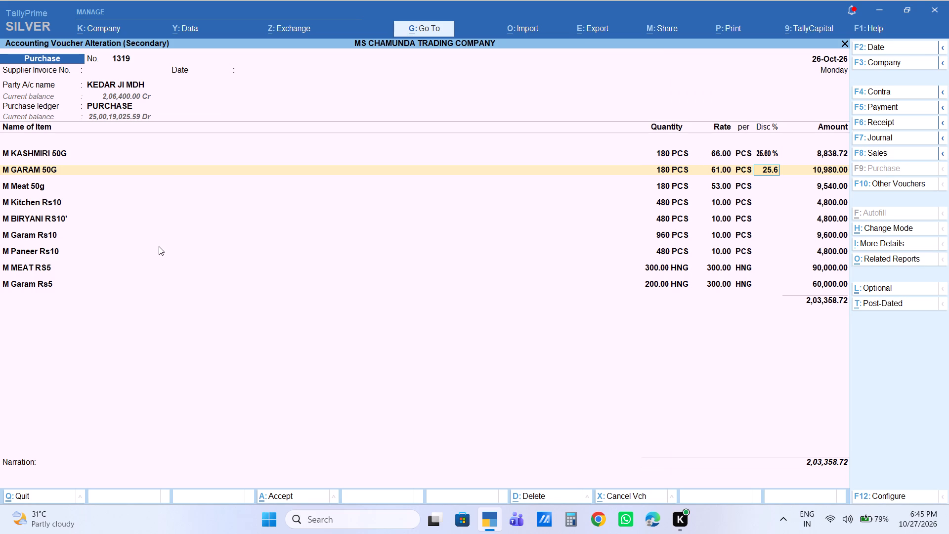
key("Return")
key("Return")
key("Return")
key("Return")
key("Return")
key("Return")
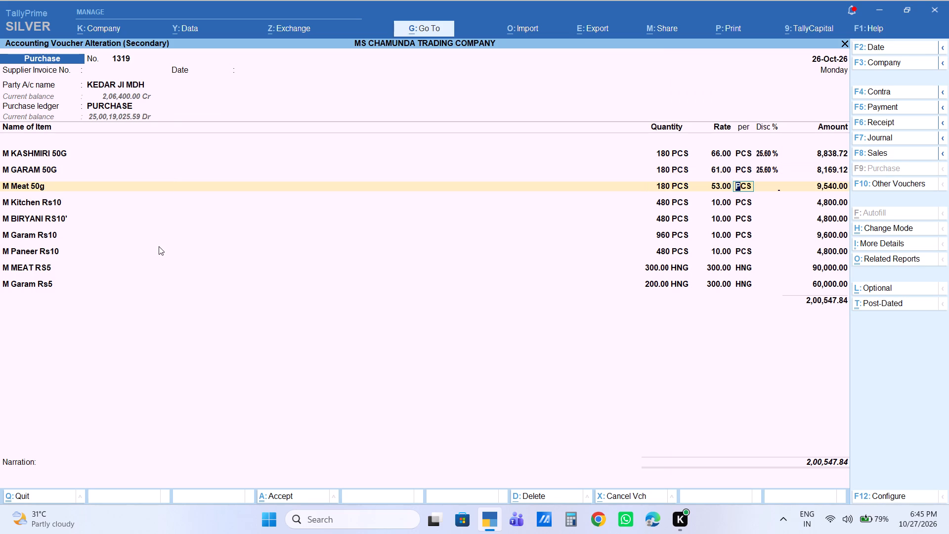
type("25.6")
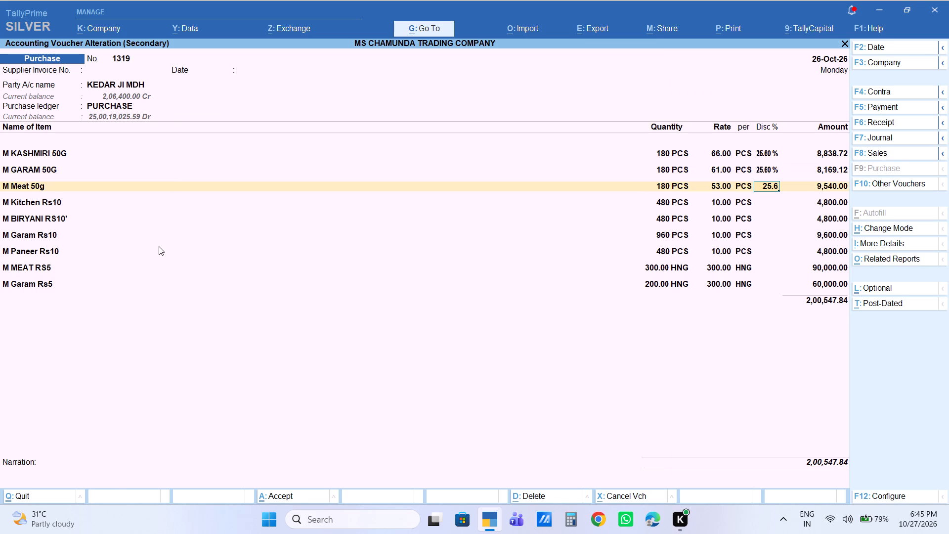
key("Return")
key("Return")
key("Return")
Set the discount of the M Kitchen Rs10 and M BIRYANI RS10' items to 25.6 %.
key("Return")
key("Return")
key("Return")
type("25.6")
key("Return")
key("Return")
key("Return")
key("Return")
key("Return")
key("Return")
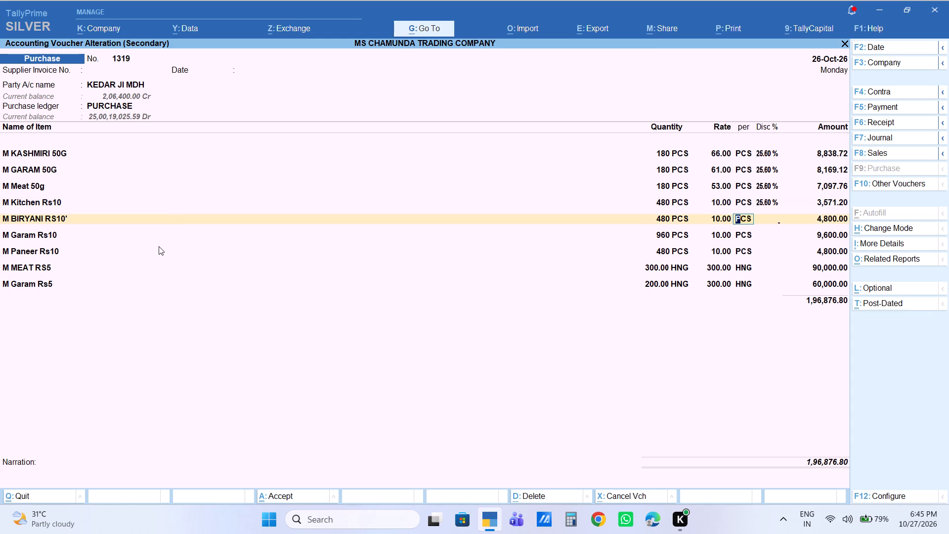
type("25.6")
key("Return")
key("Return")
key("Return")
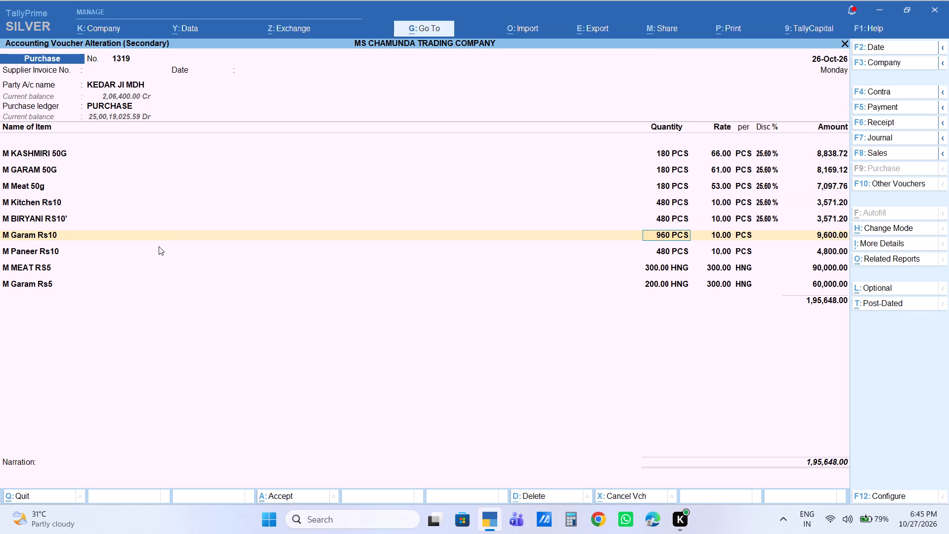
Set the discount of the M Garam Rs10 and M Paneer Rs10 items to 25.6 %.
key("Return")
key("Return")
key("Return")
type("25.6")
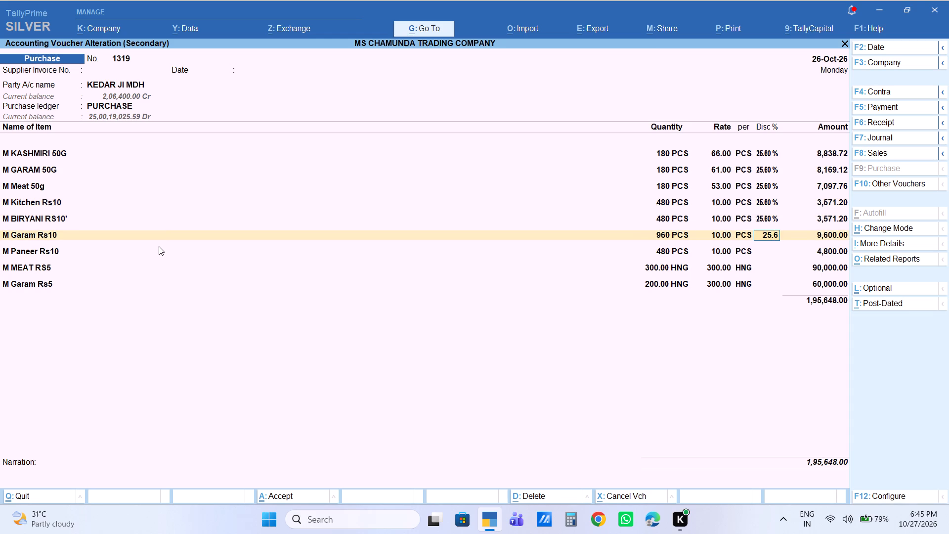
key("Return")
key("Return")
key("Return")
key("Return")
key("Return")
key("Return")
type("25.6")
key("Return")
key("Return")
key("Return")
Set the discount of the M MEAT RS5 and M Garam Rs5 items to 25.6 % and finish the item list.
key("Return")
key("Return")
key("Return")
type("25.6")
key("Return")
key("Return")
key("Return")
key("Return")
key("Return")
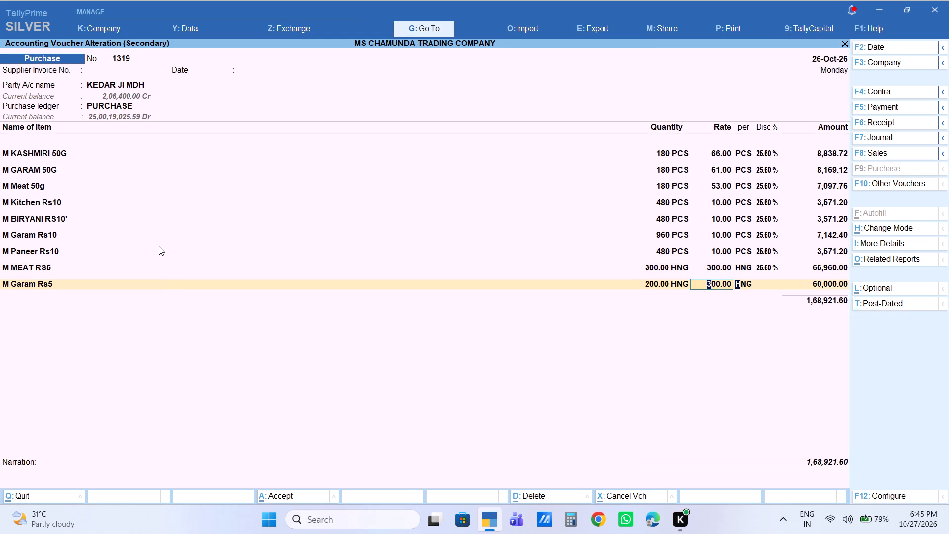
key("Return")
type("25.6")
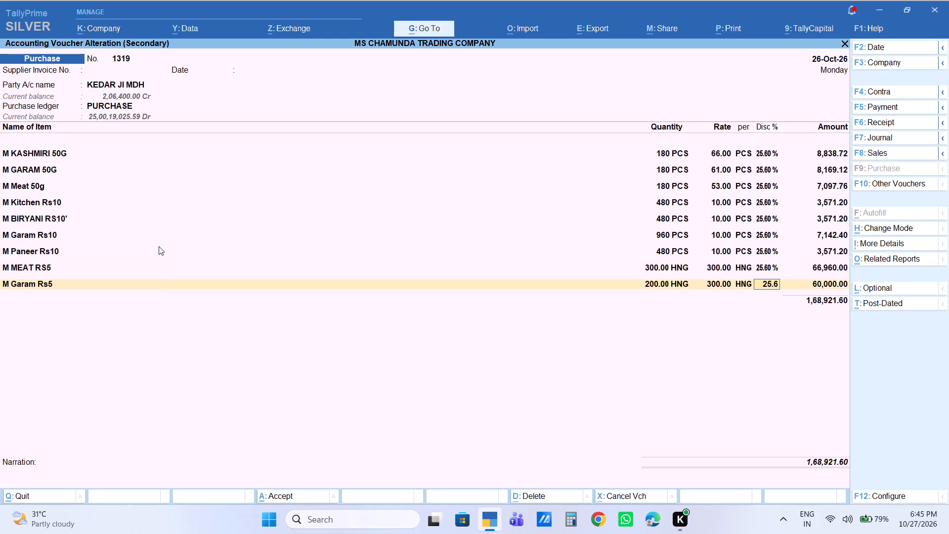
key("Return")
key("Return")
key("Return")
Add the R. Off ledger with 0.40 below the items, keep bill reference 1319, and save the purchase voucher.
key("r")
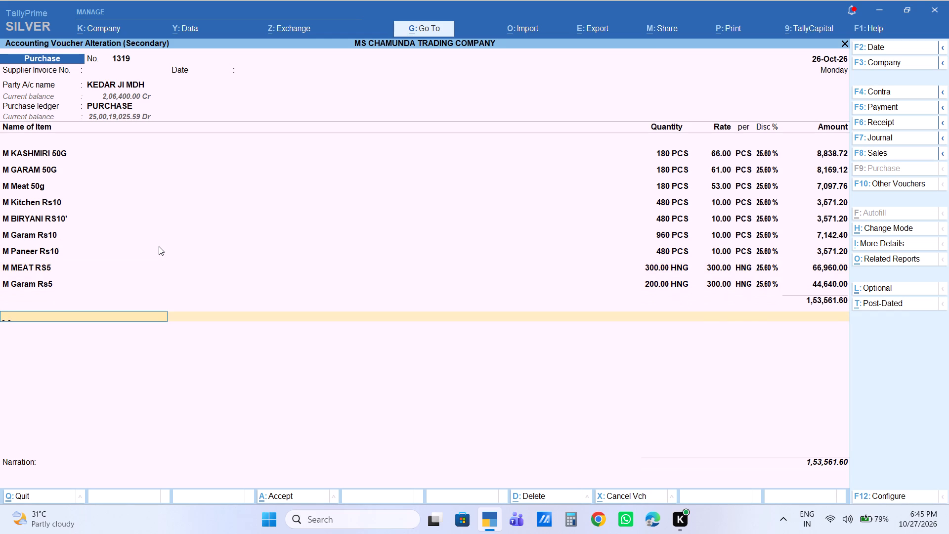
key("Down")
key("Return")
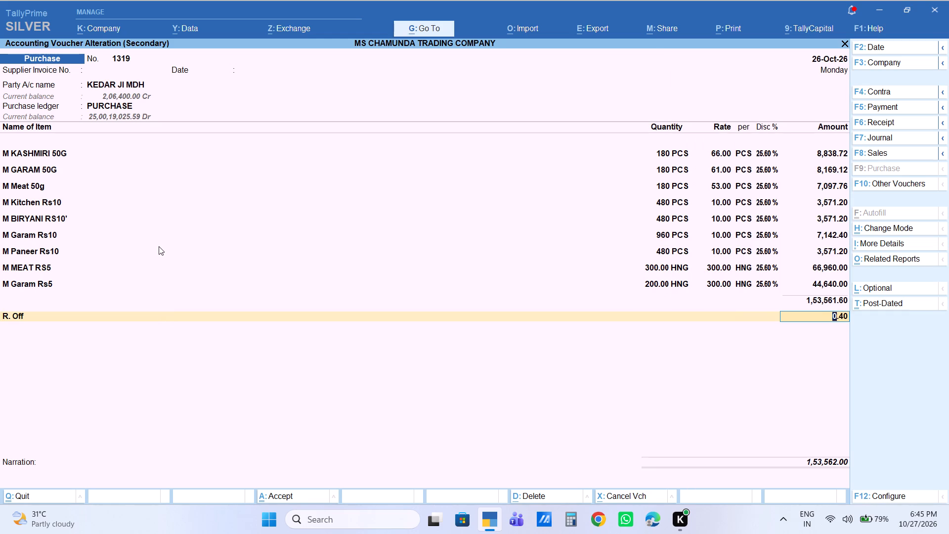
key("Return")
key("Return")
key("Return")
key("Return")
key("Return")
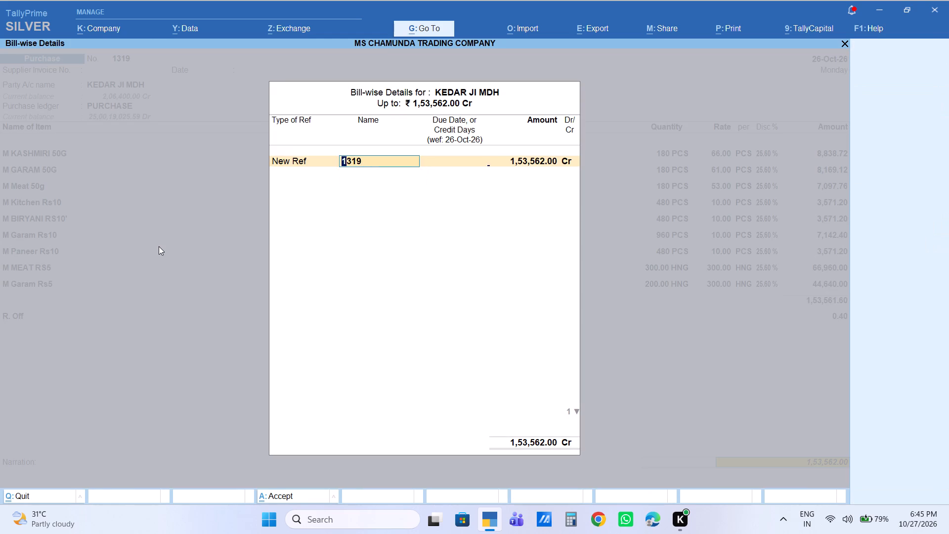
key("Return")
key("Return")
key("Return")
key("Return")
key("Return")
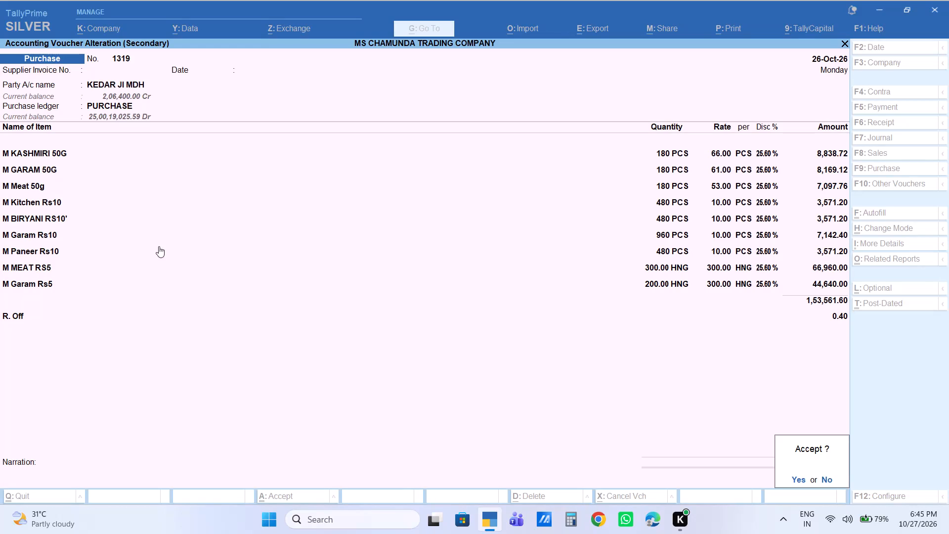
Leave the KEDAR JI MDH ledger report and open a new voucher from the Gateway of Tally.
key("Escape")
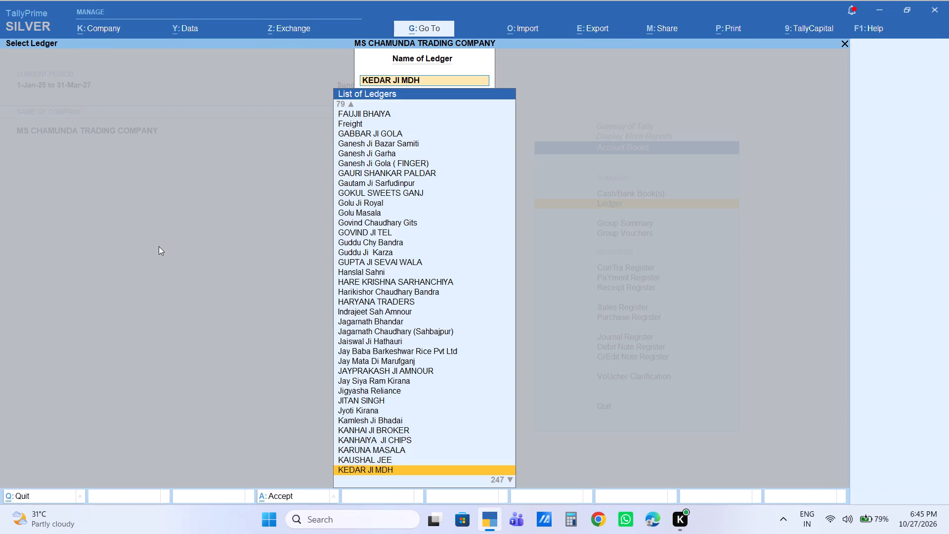
key("Escape")
key("Escape")
key("Escape")
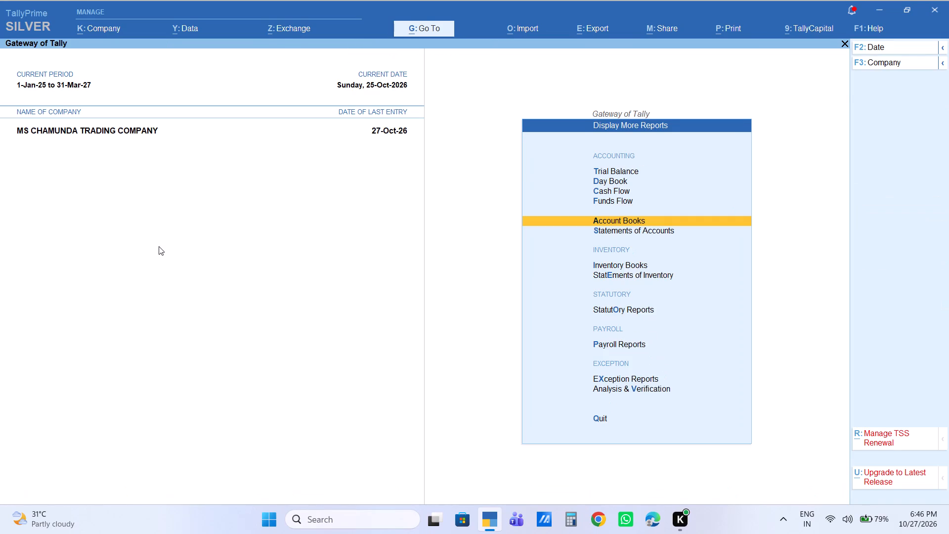
key("Escape")
key("Up")
key("Up")
key("Up")
key("Up")
key("Up")
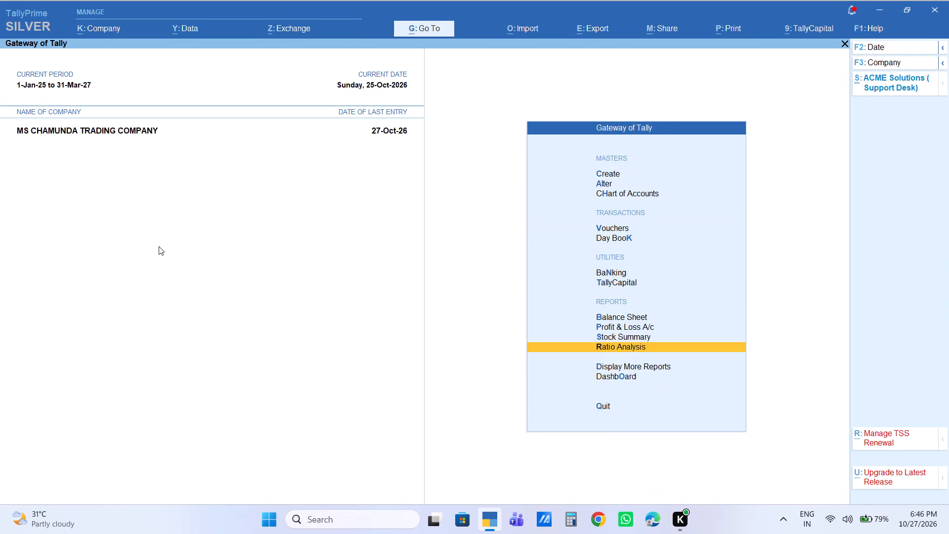
key("Up")
key("Up")
key("Up")
key("Return")
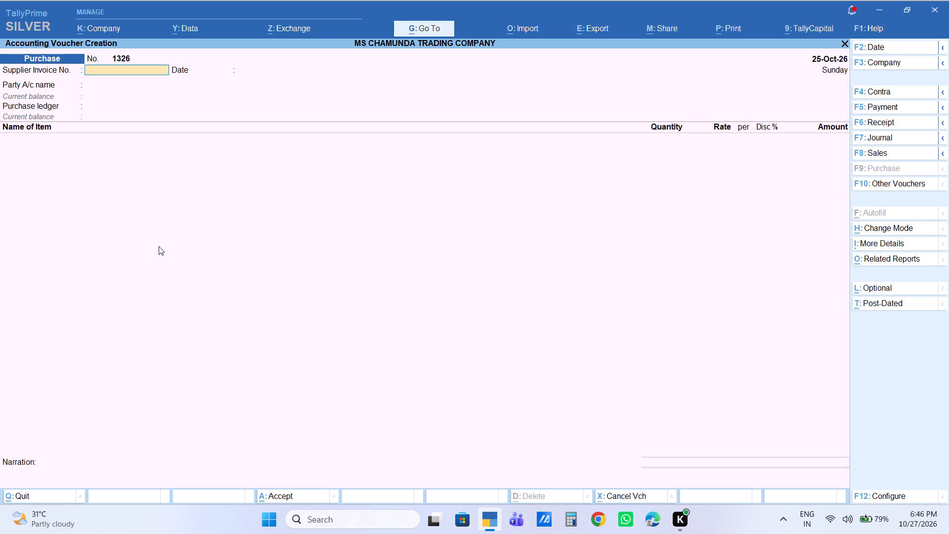
Switch to a receipt voucher, set the voucher date to 27-Oct-26, and change back to a purchase voucher.
key("F6")
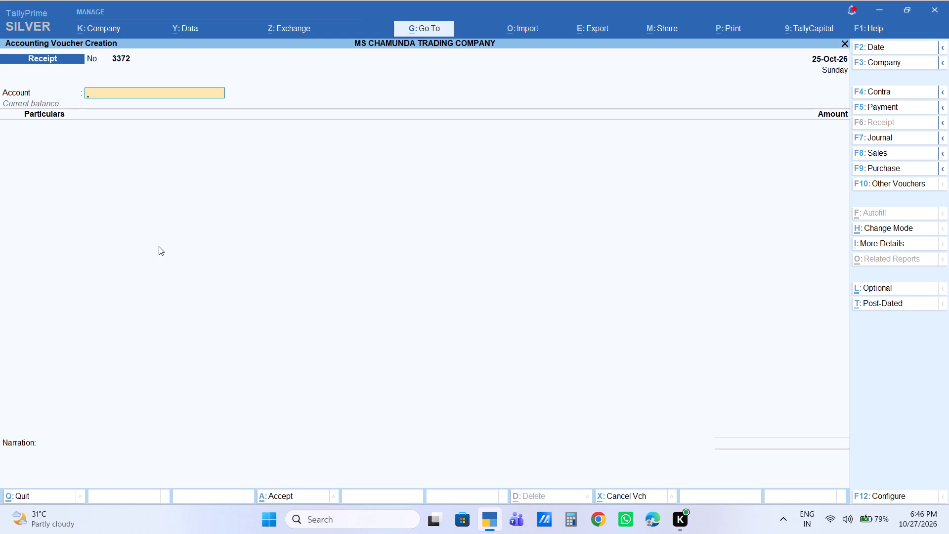
key("F2")
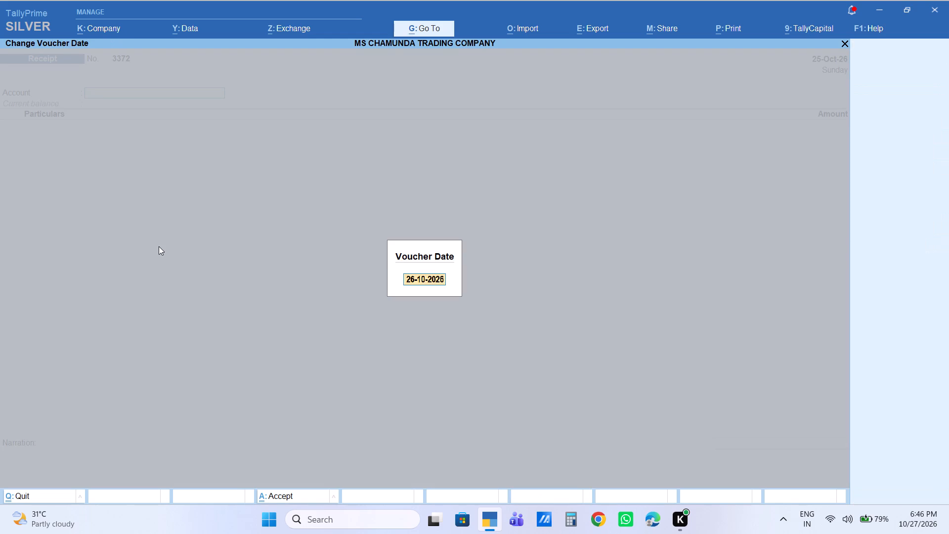
type("27")
key("Return")
key("Return")
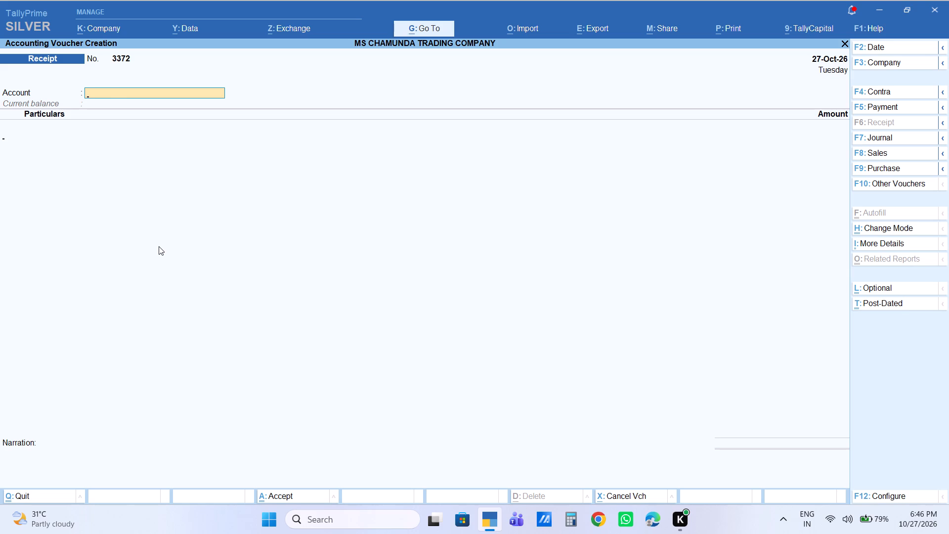
key("F9")
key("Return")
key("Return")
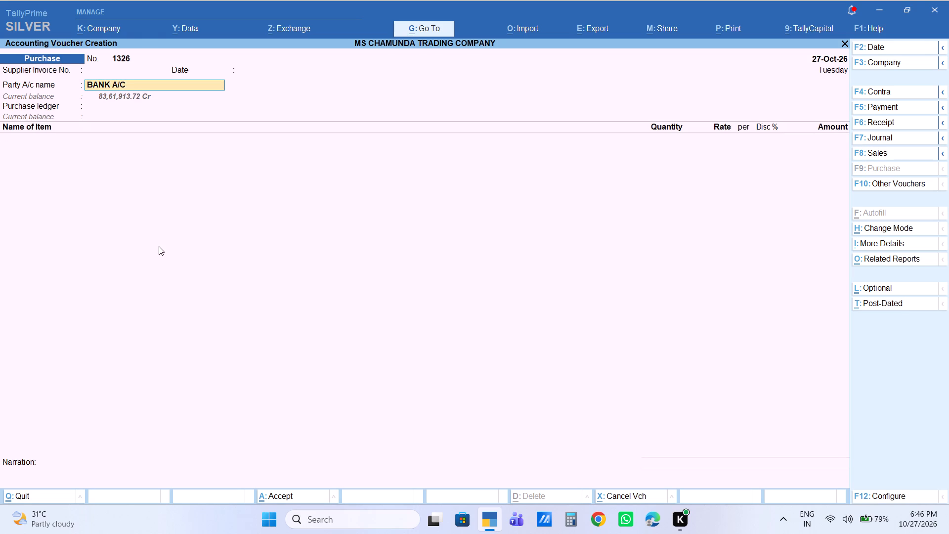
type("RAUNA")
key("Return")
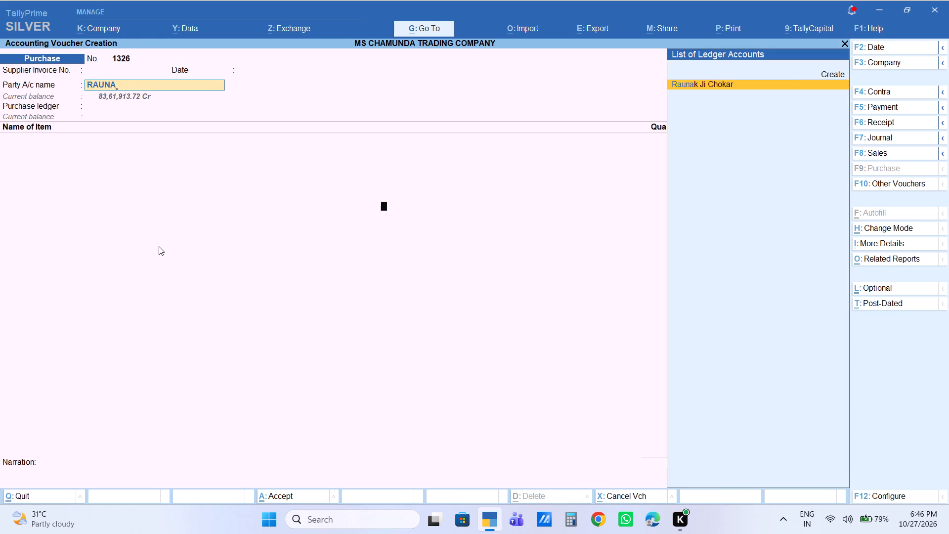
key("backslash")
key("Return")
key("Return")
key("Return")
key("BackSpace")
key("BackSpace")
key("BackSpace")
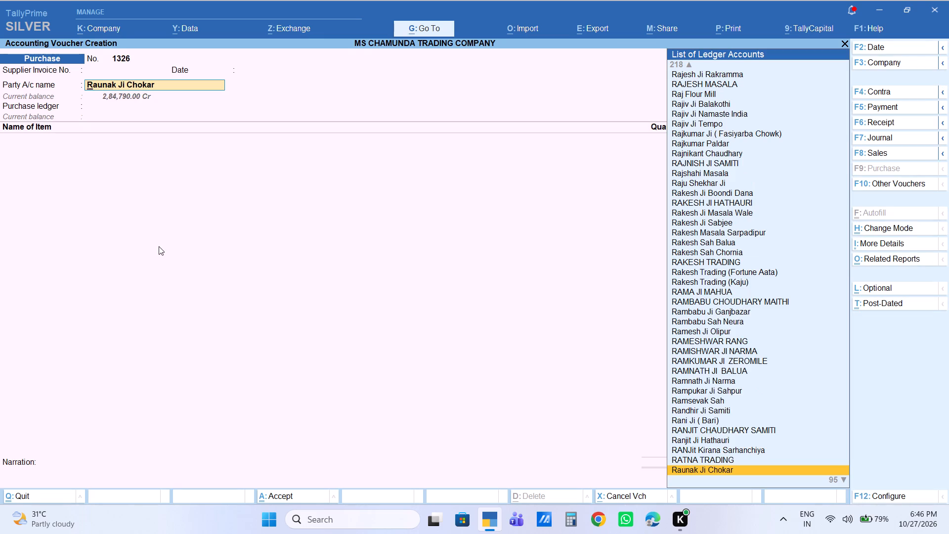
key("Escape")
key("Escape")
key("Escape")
key("Return")
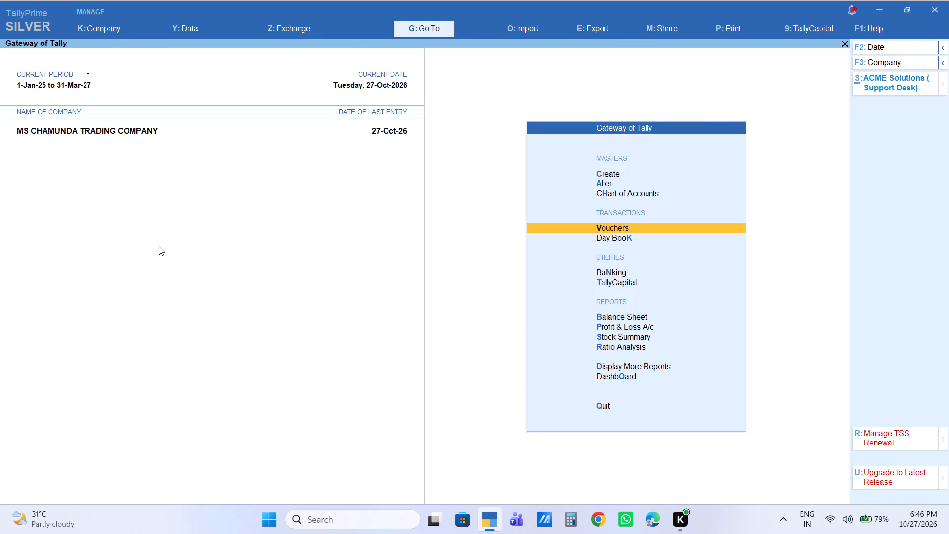
key("Return")
key("Return")
type("RAUNK")
key("Return")
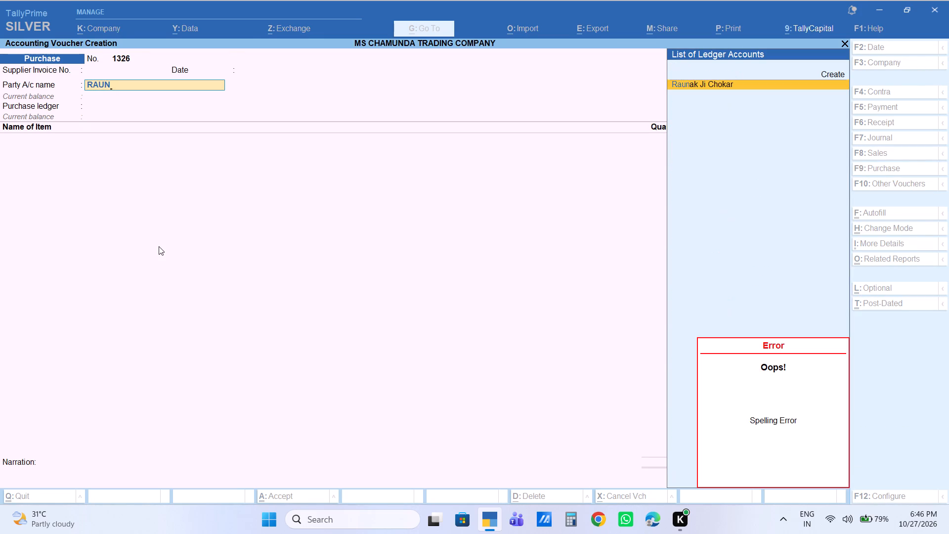
key("Return")
key("Return")
key("Return")
key("Return")
key("Return")
key("Return")
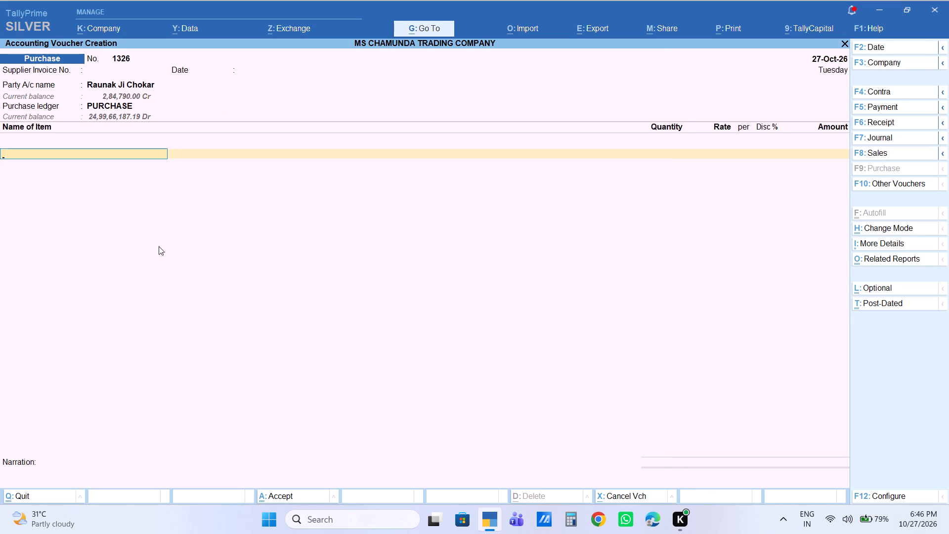
Add the stock item Chokar with a quantity of 100 bags at a rate of 1,000 and no discount.
type("CHOK")
key("Down")
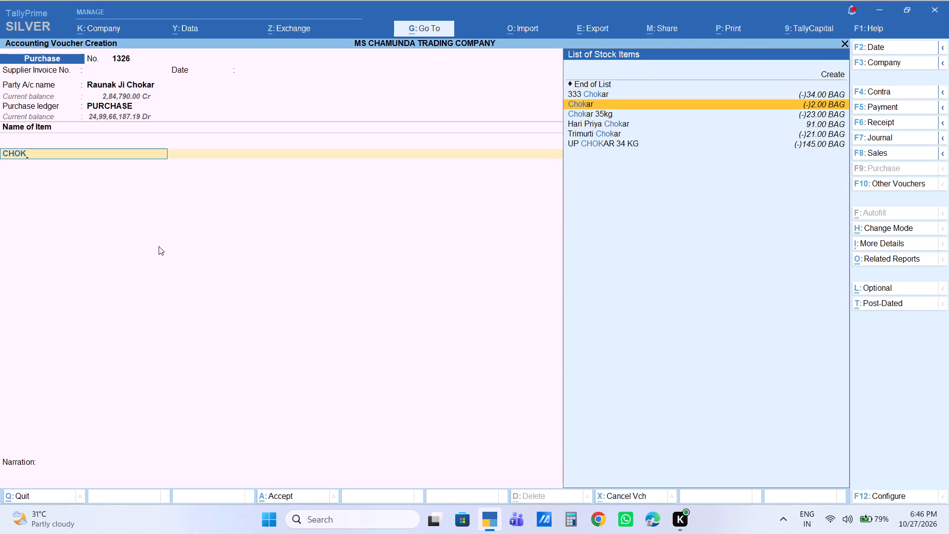
key("Return")
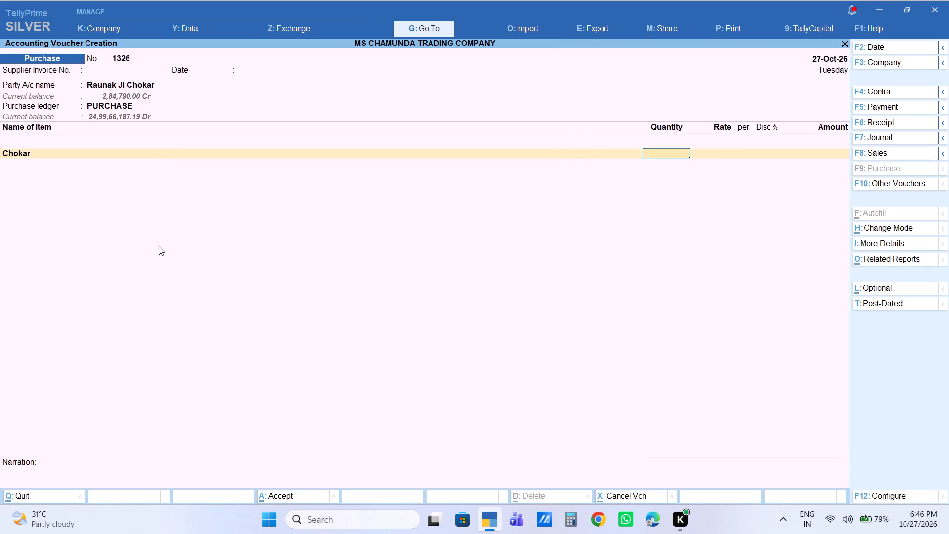
type("100")
key("Return")
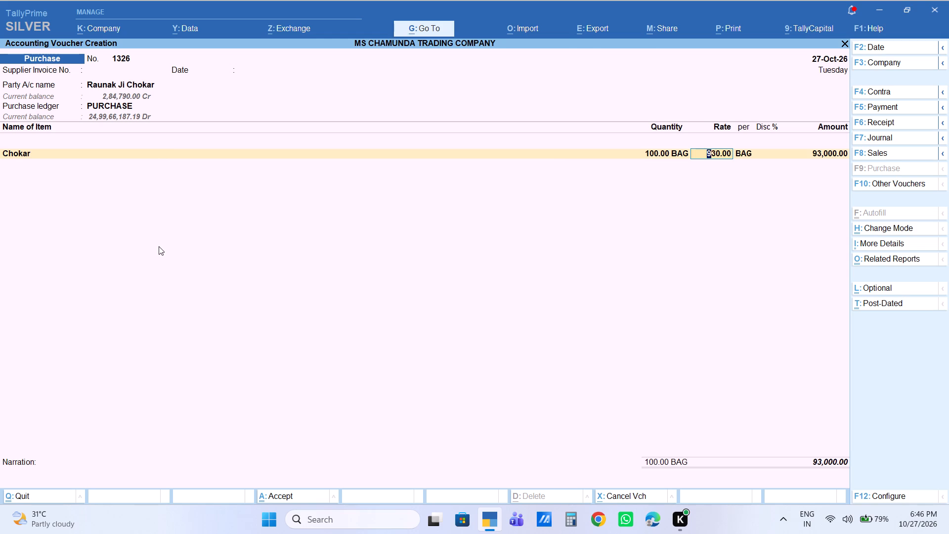
type("1000")
key("Return")
key("Return")
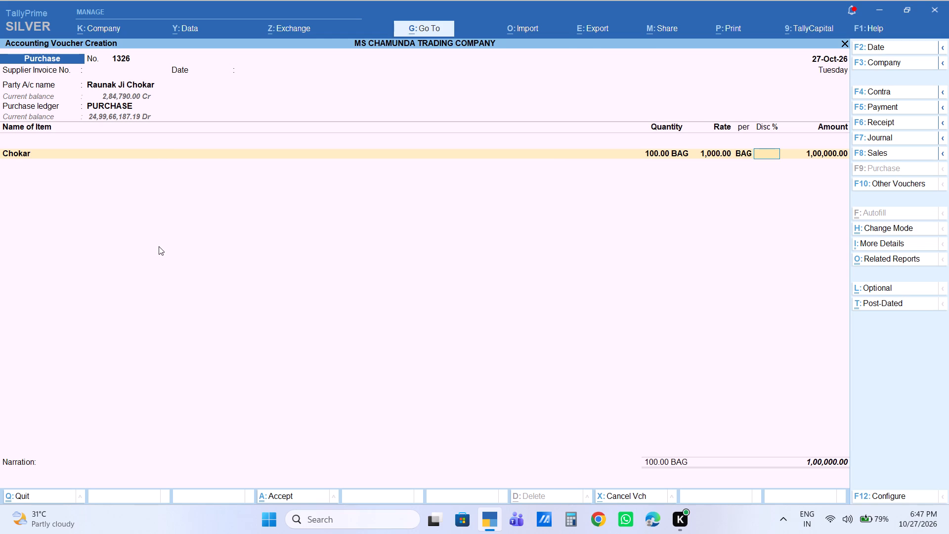
key("Return")
key("Return")
key("Return")
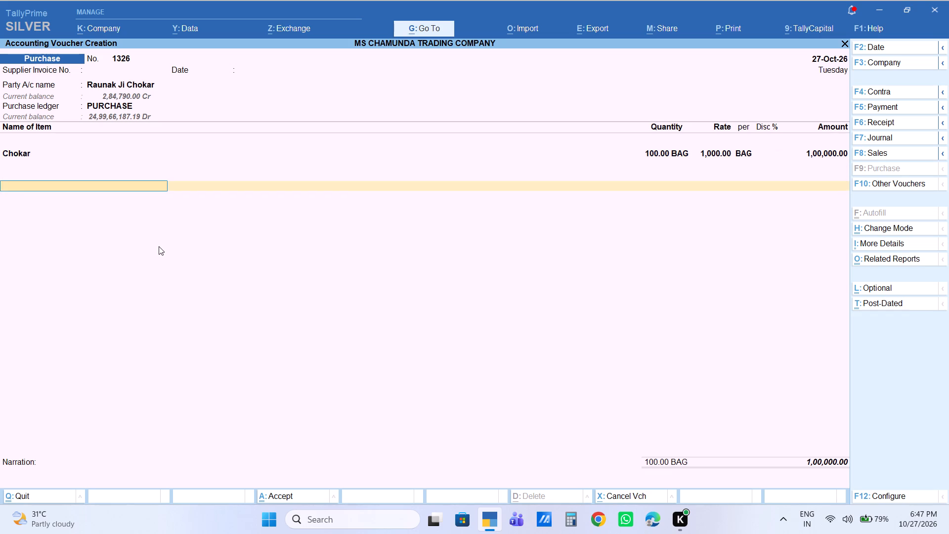
Finish the voucher's entries without additional ledgers and enter the narration "JAI JAWAN CHOKAR".
key("Return")
key("Return")
key("Return")
key("Return")
key("Return")
key("Return")
key("Return")
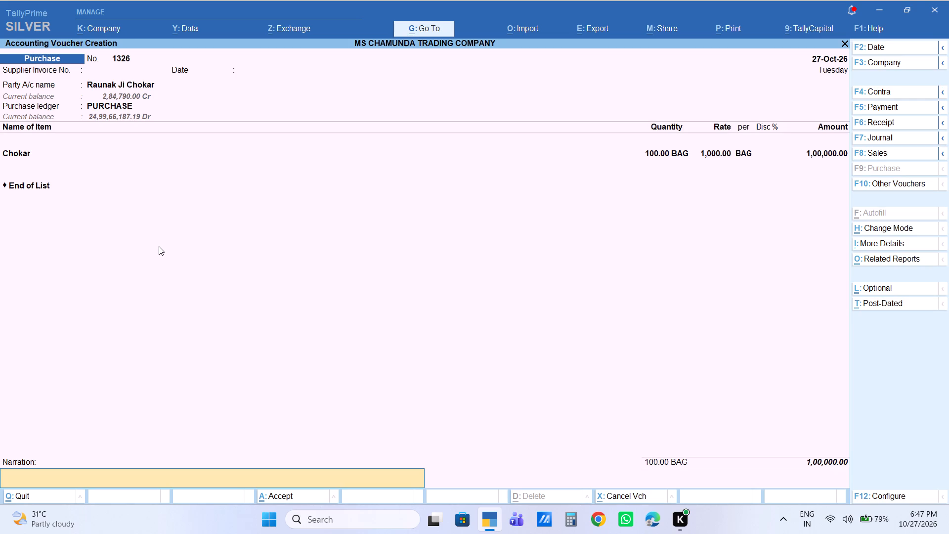
type("JA")
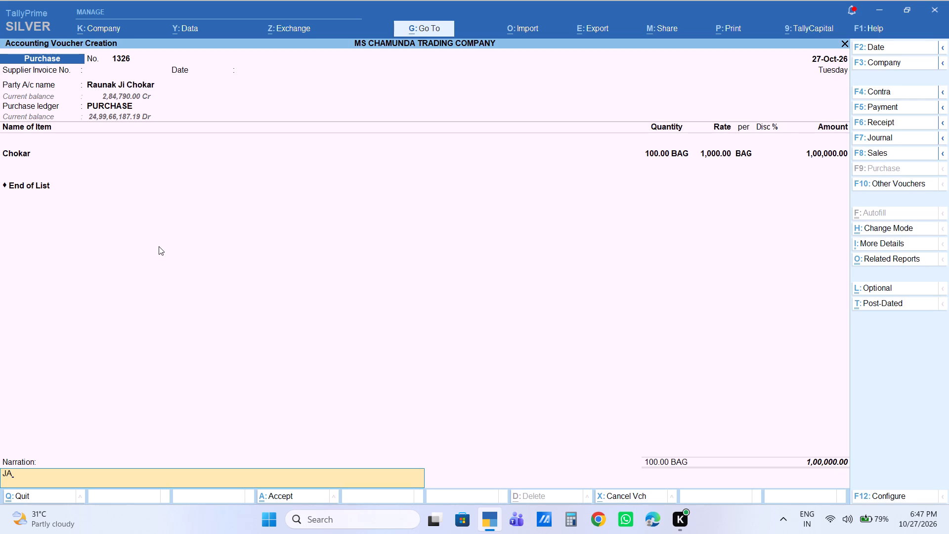
type("I JAWA")
type("N CHOKAR")
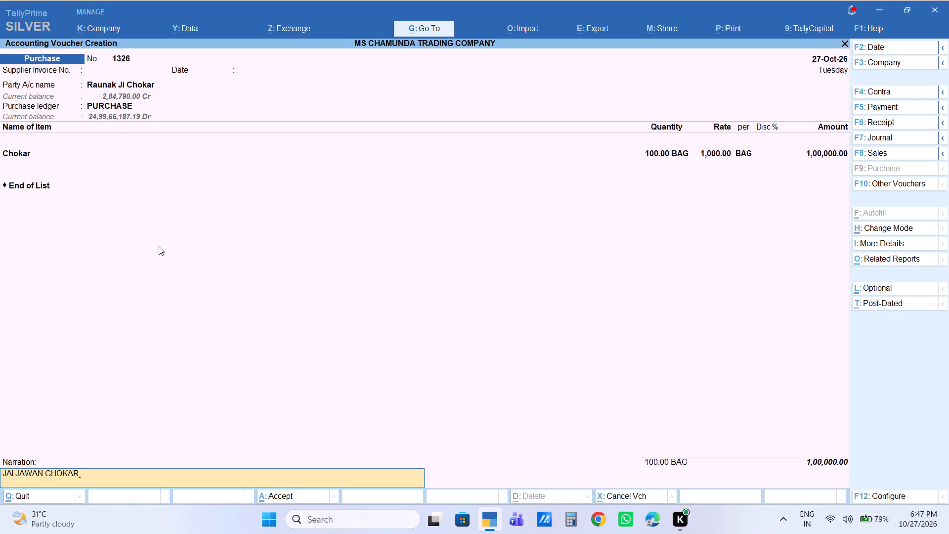
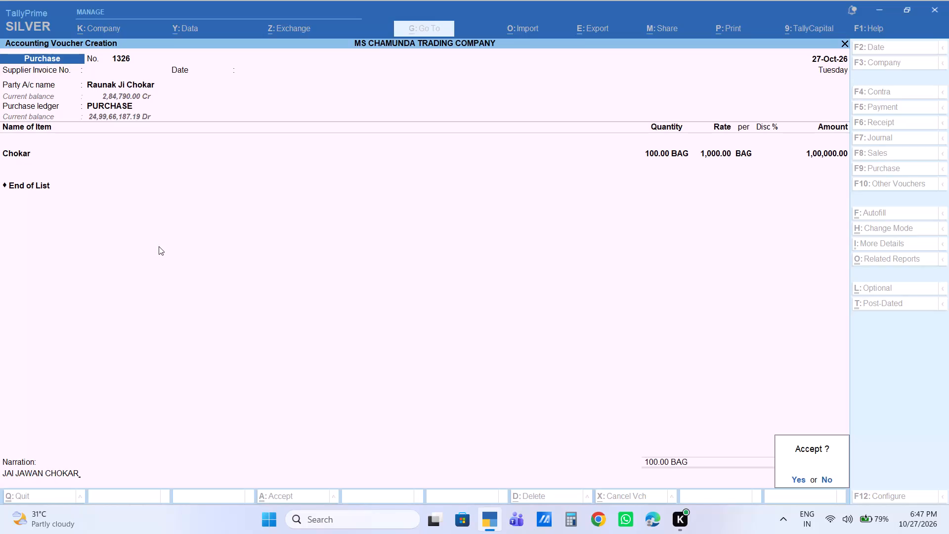
key("Return")
Start a new purchase voucher with GOVIND JI TEL as the party account and PURCHASE as the purchase ledger.
key("Return")
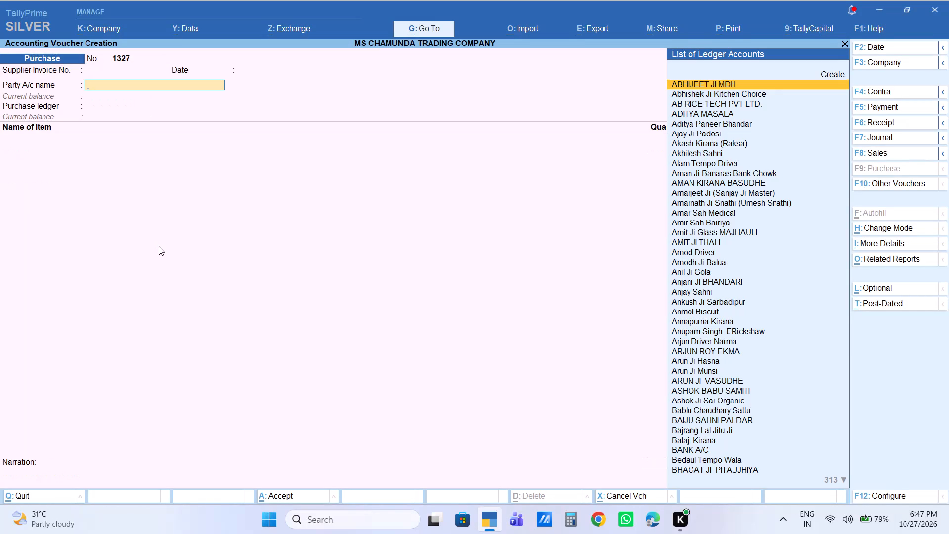
type("GO")
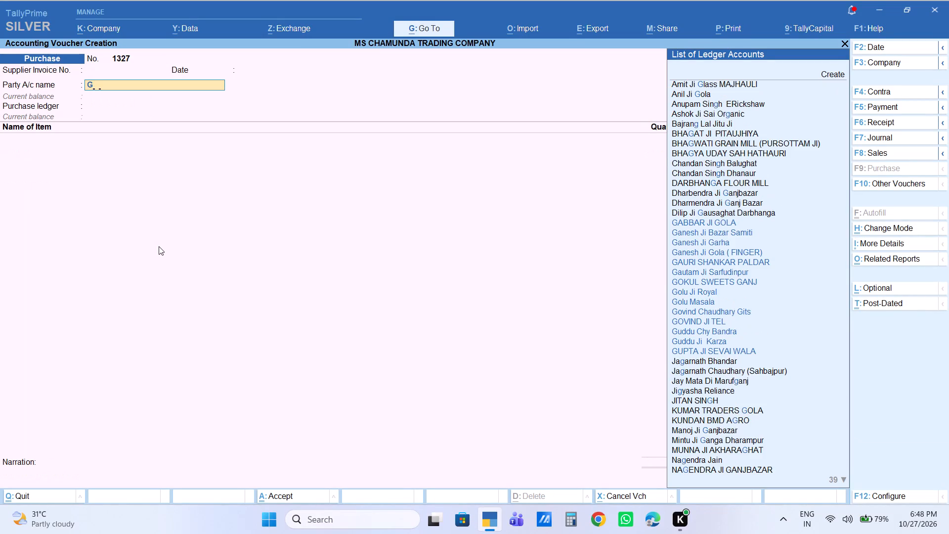
type("VI")
key("Down")
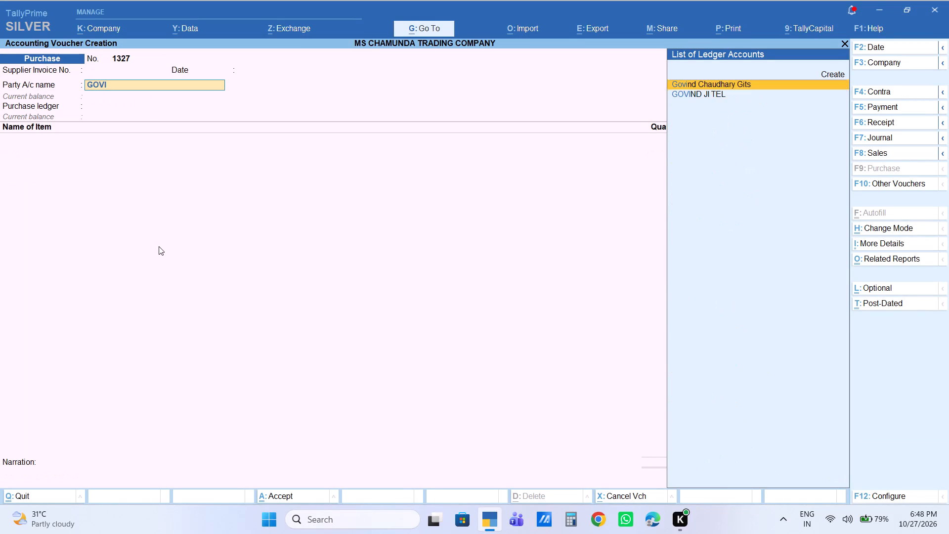
key("Down")
key("Return")
key("Return")
key("Return")
key("Return")
key("Return")
key("Return")
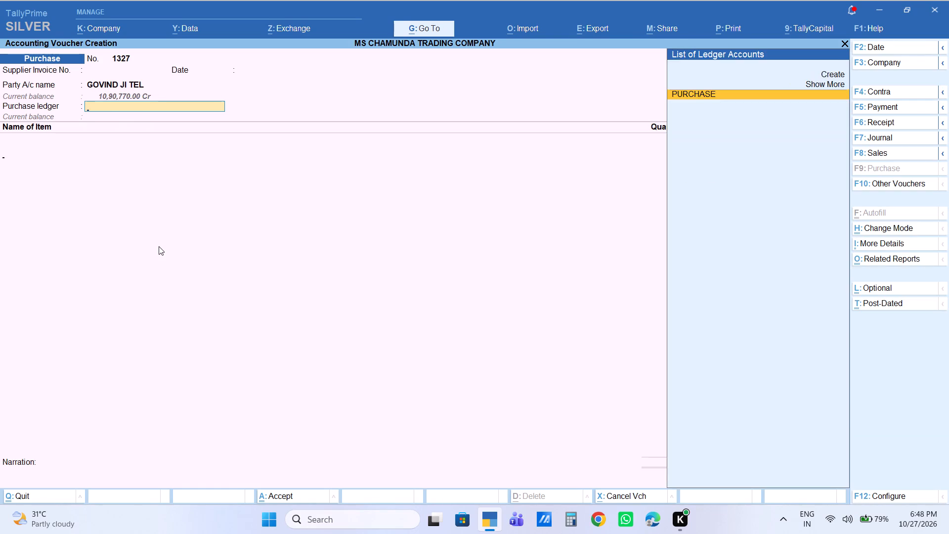
Add the stock item SALONI 1L PETI with a quantity of 60 peti at a rate of 3,040 and no discount.
type("SALONI")
key("Down")
key("Down")
key("Down")
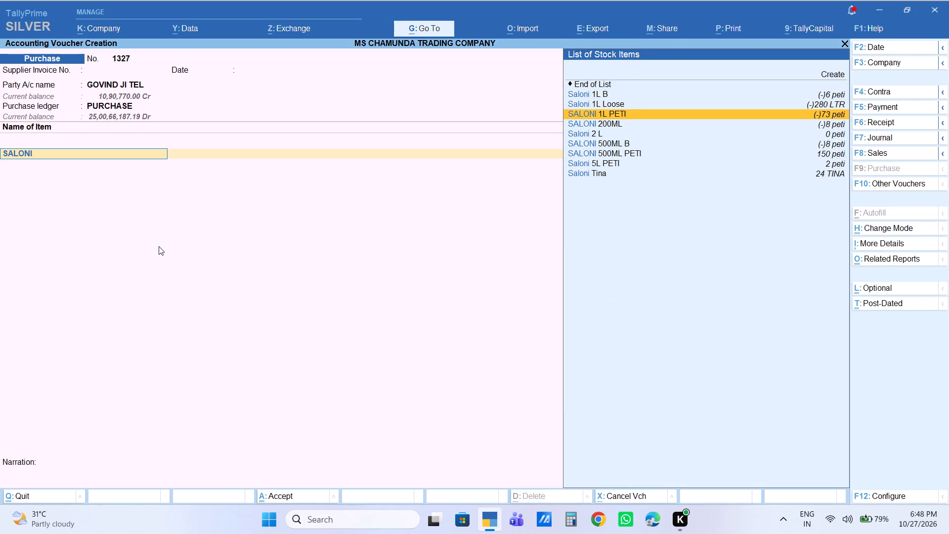
key("Return")
type("60")
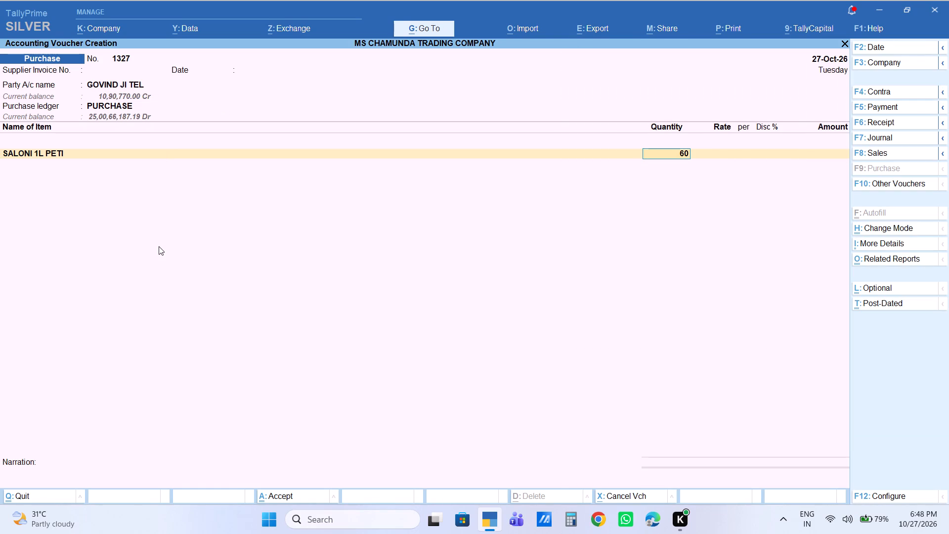
key("Return")
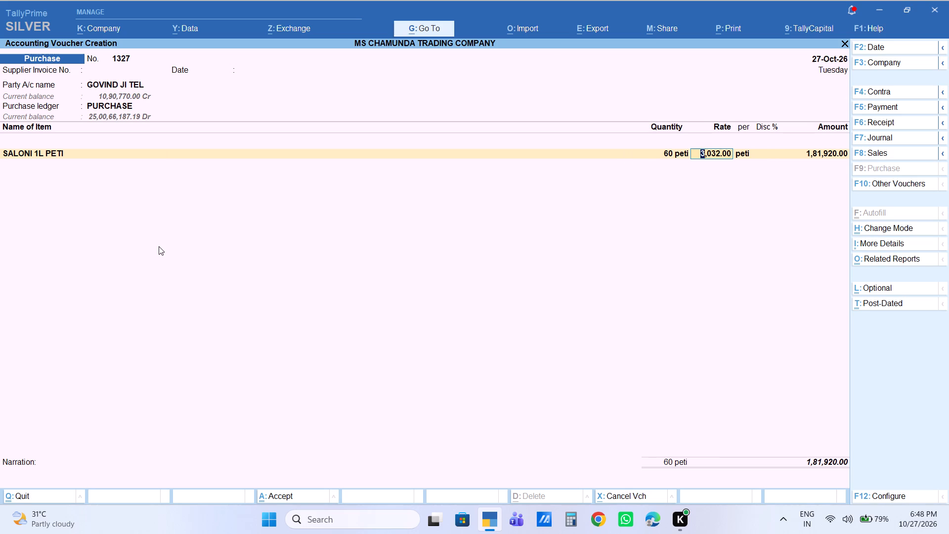
type("3040")
key("Return")
key("Return")
key("Return")
key("Return")
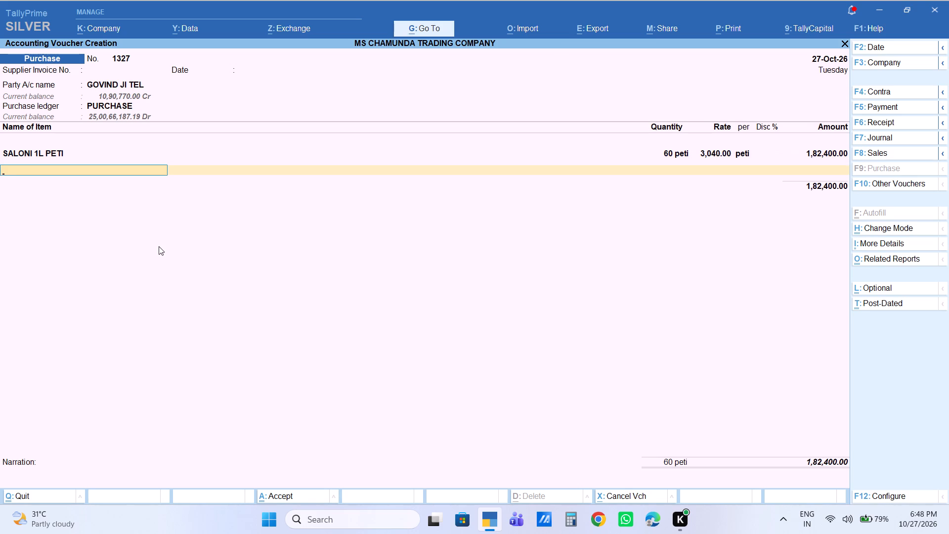
Choose SALONI 500ML PETI as the second stock item of the purchase voucher.
type("SAONI500")
key("Down")
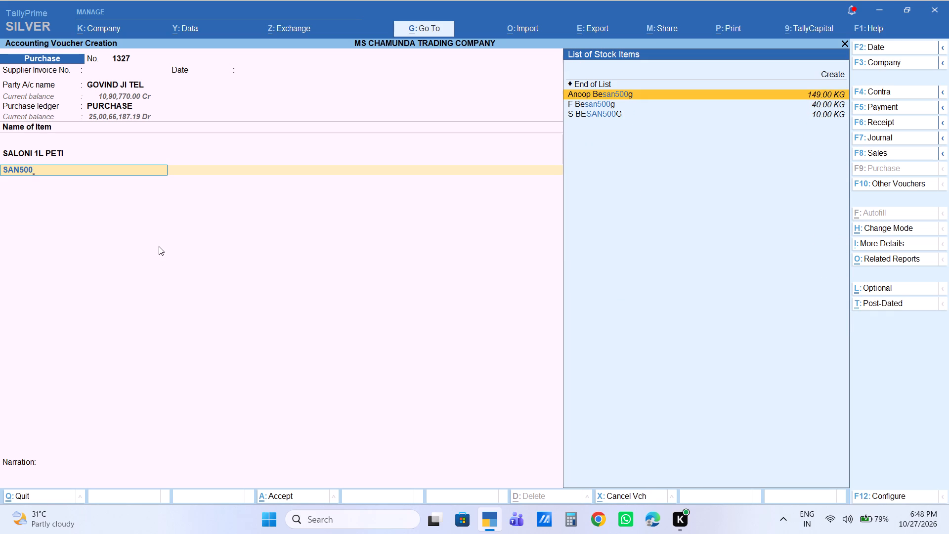
key("BackSpace")
key("BackSpace")
key("BackSpace")
key("BackSpace")
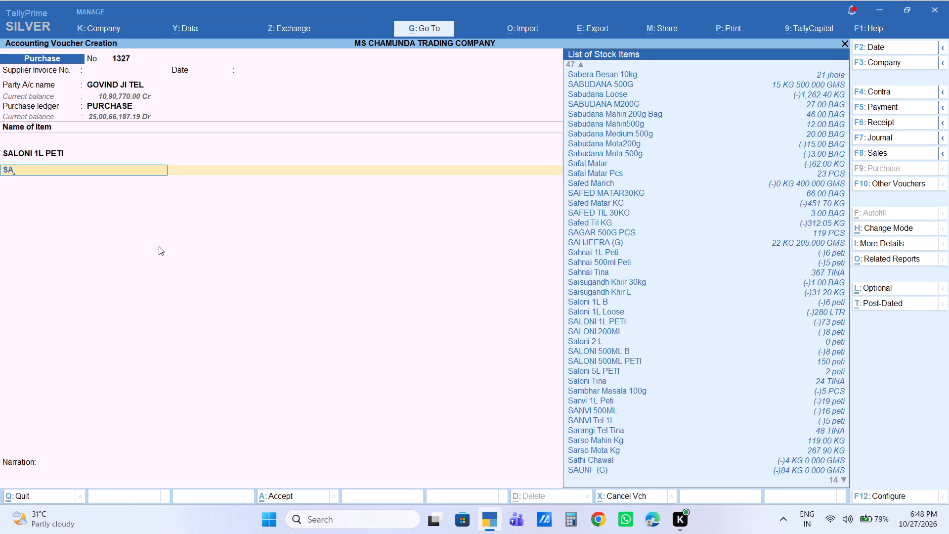
type("LONU")
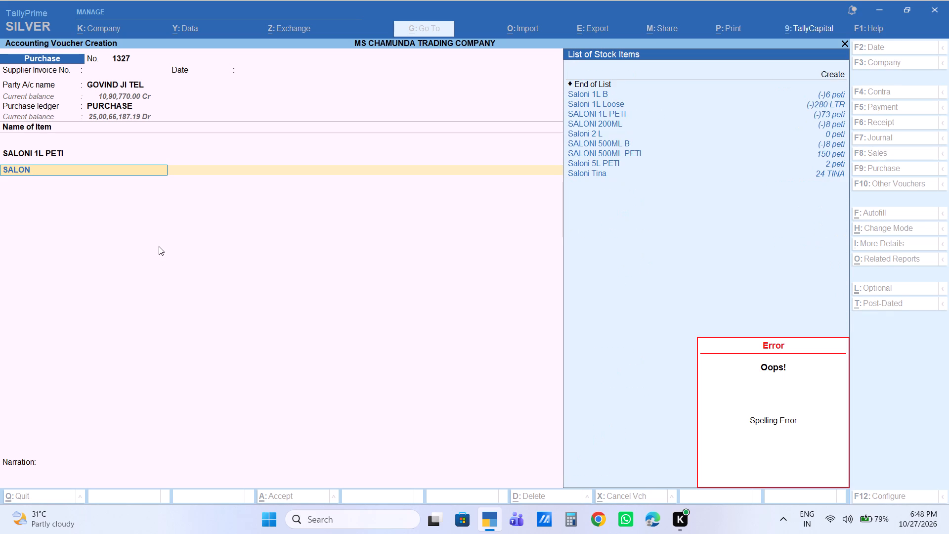
key("Down")
key("Down")
key("Down")
key("Down")
key("Down")
key("Up")
key("Up")
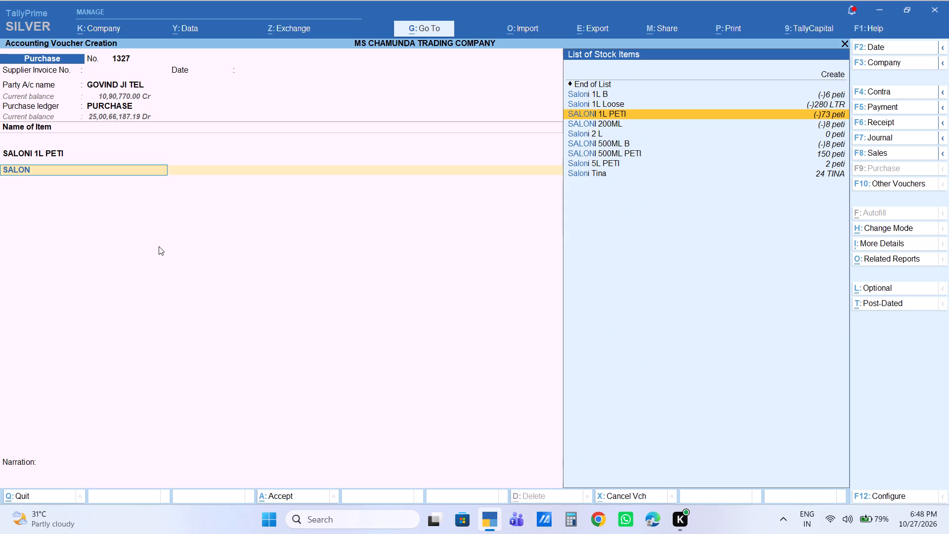
key("Up")
key("Down")
key("Down")
key("Down")
key("Down")
key("Down")
key("Return")
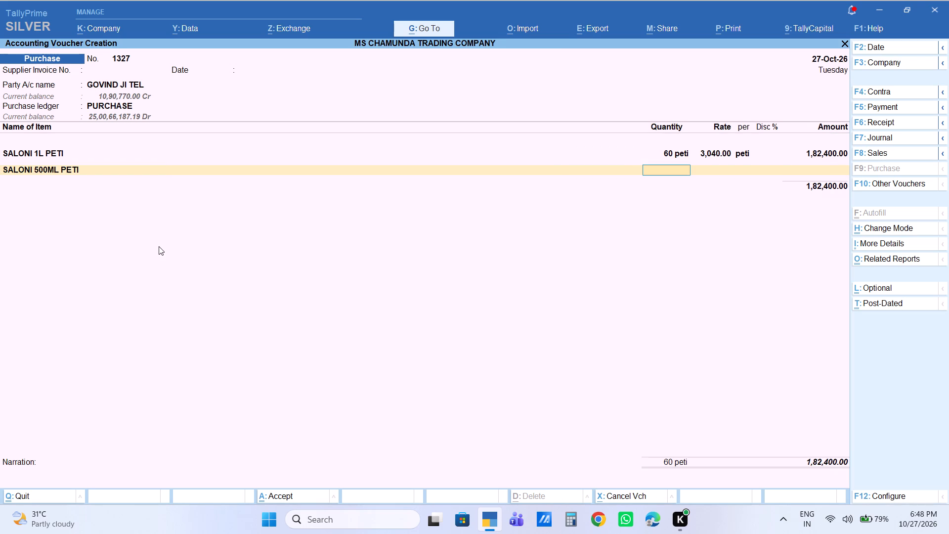
Set the SALONI 500ML PETI quantity to 40 peti and the rate to 3,438, with no discount.
type("40")
key("Return")
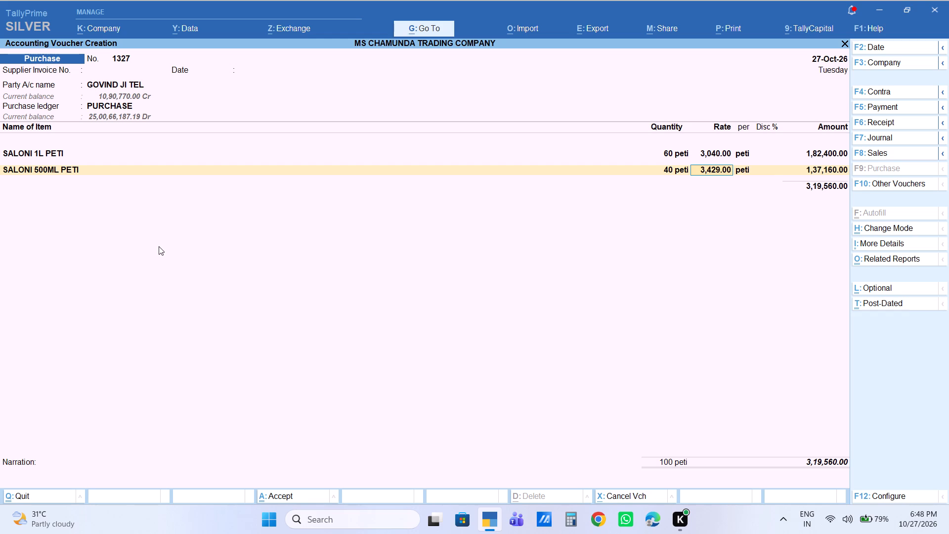
type("3438")
key("Return")
key("Return")
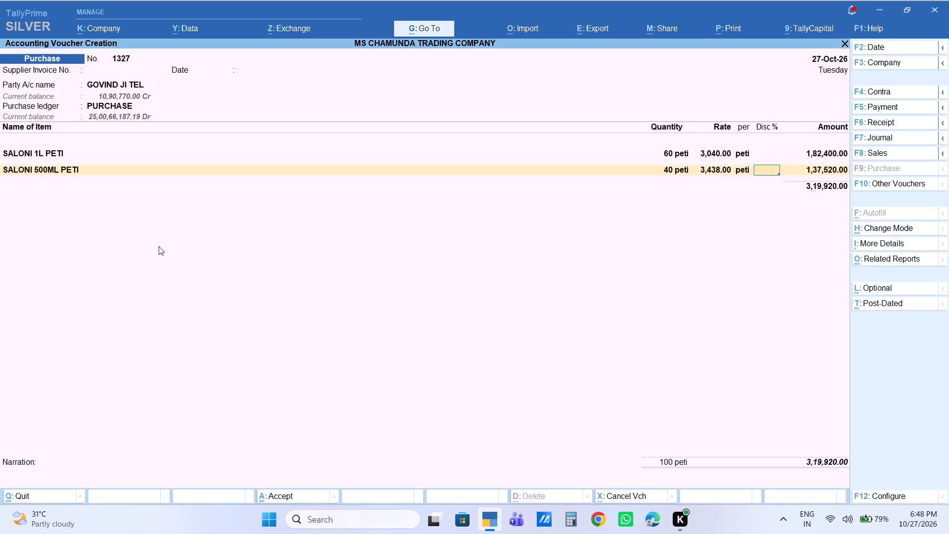
key("Return")
key("Return")
Finish the item list without additional ledgers or narration, and save the GOVIND JI TEL purchase voucher.
key("Return")
key("Return")
key("Return")
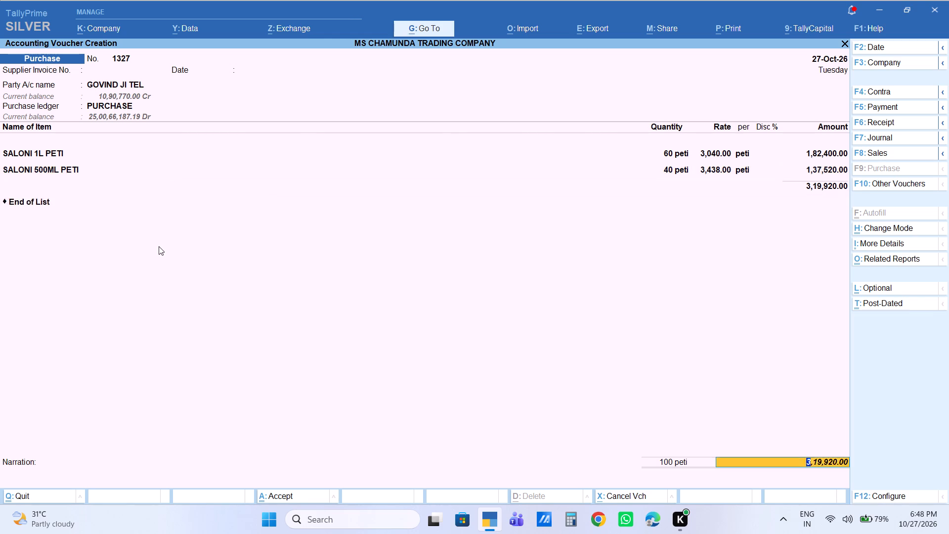
key("Return")
key("Return")
key("Return")
key("Return")
key("Return")
key("Return")
key("Return")
key("Return")
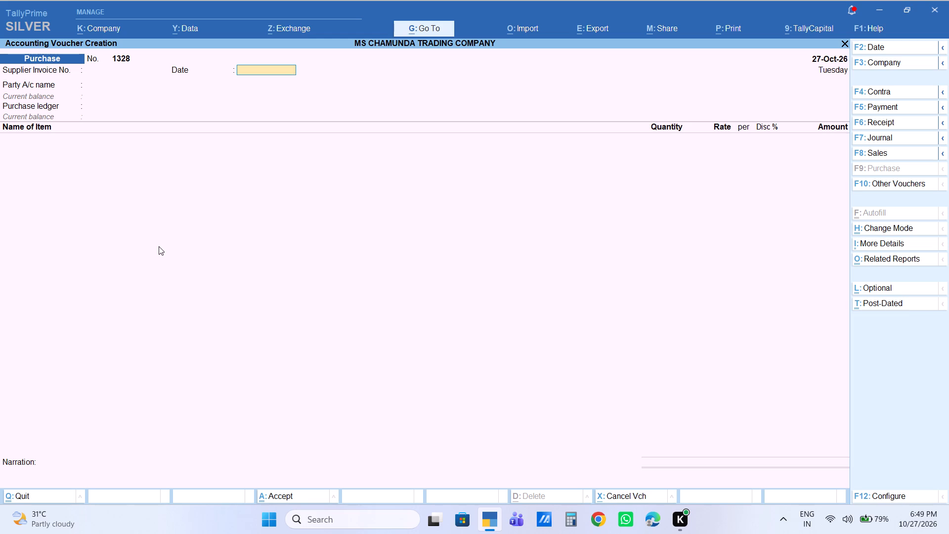
key("F5")
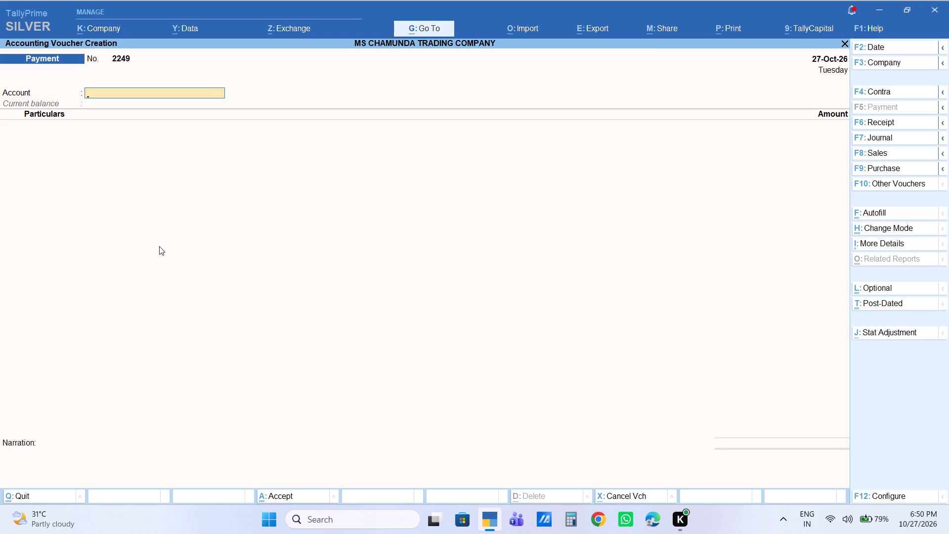
type("CAS")
key("Return")
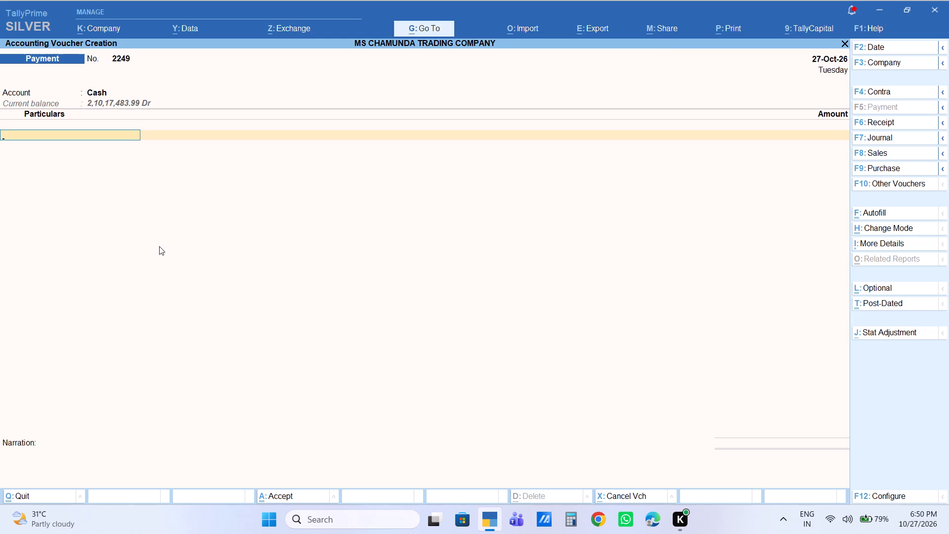
type("NIT")
key("Return")
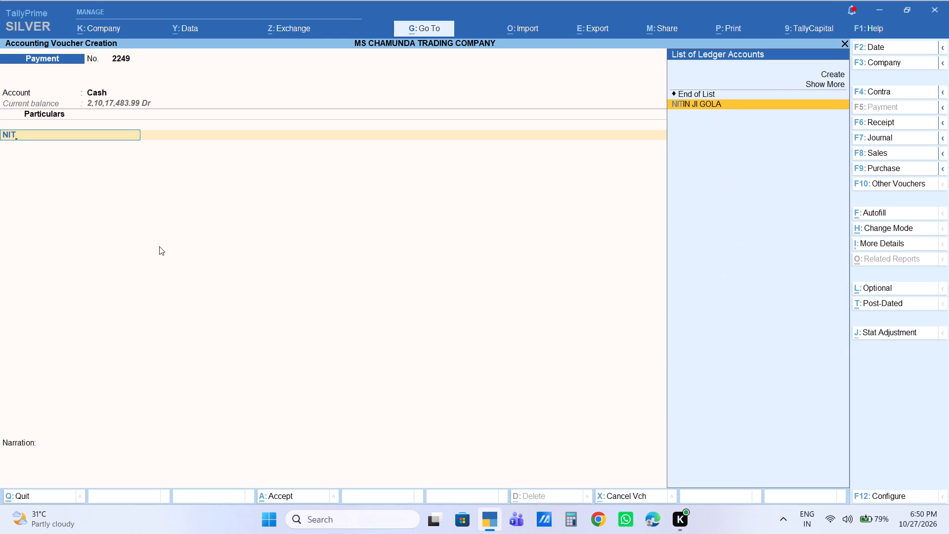
key("Return")
key("Return")
key("Return")
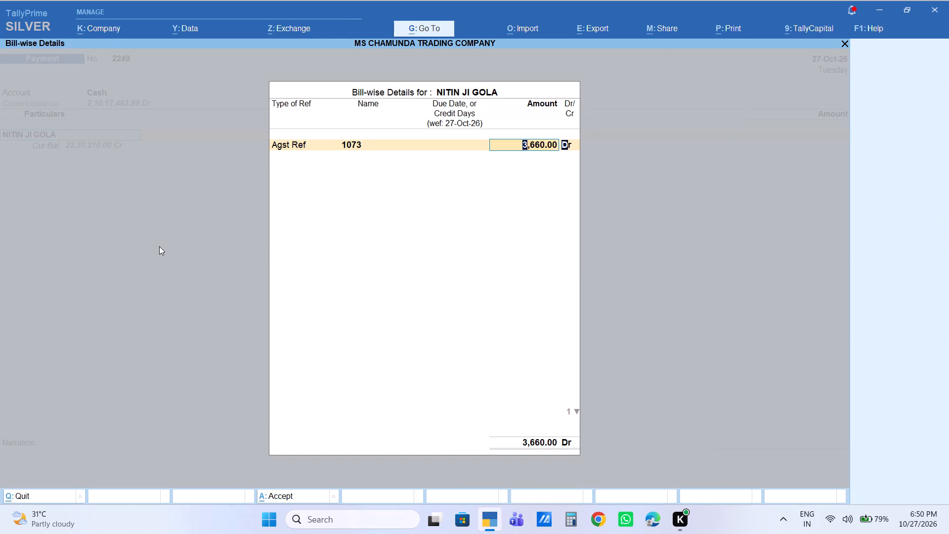
key("Return")
key("Down")
key("Down")
key("Return")
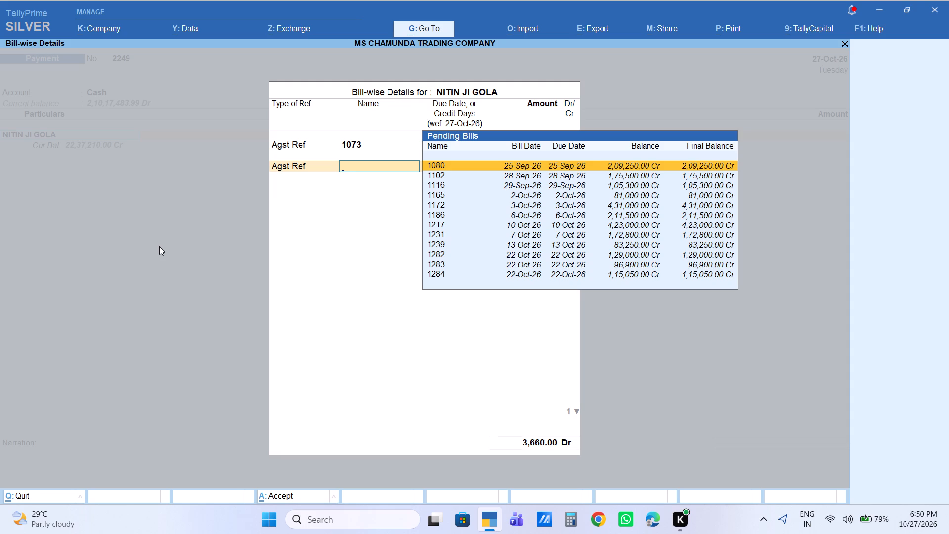
key("Return")
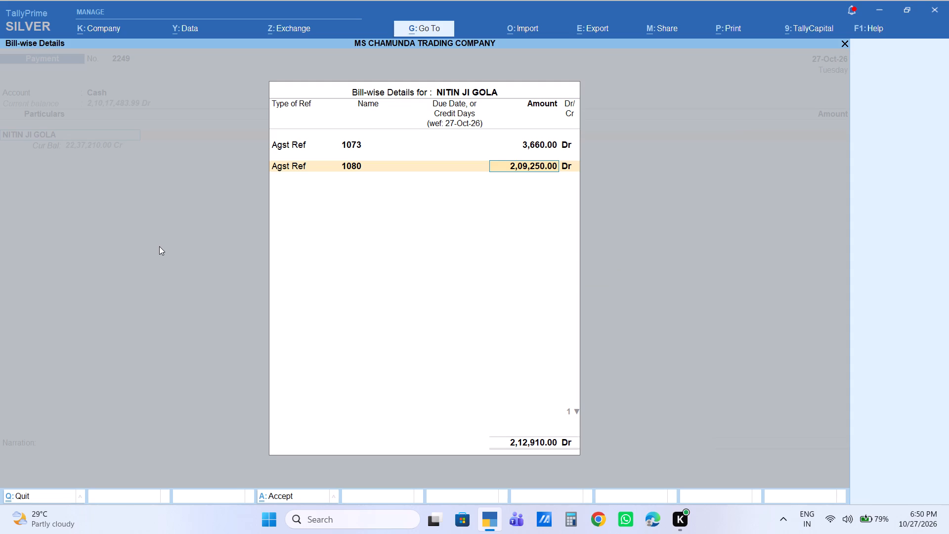
type("96")
type("340")
key("Return")
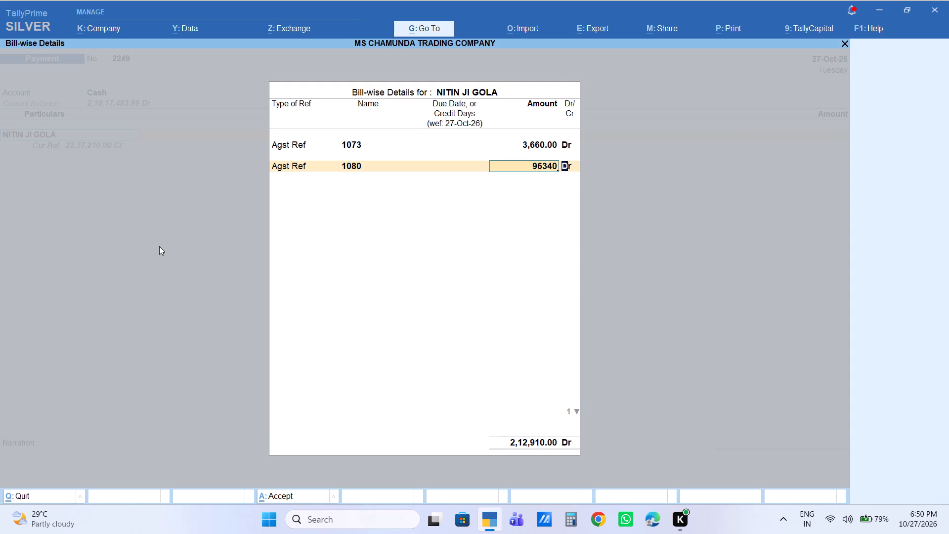
key("Return")
key("Return")
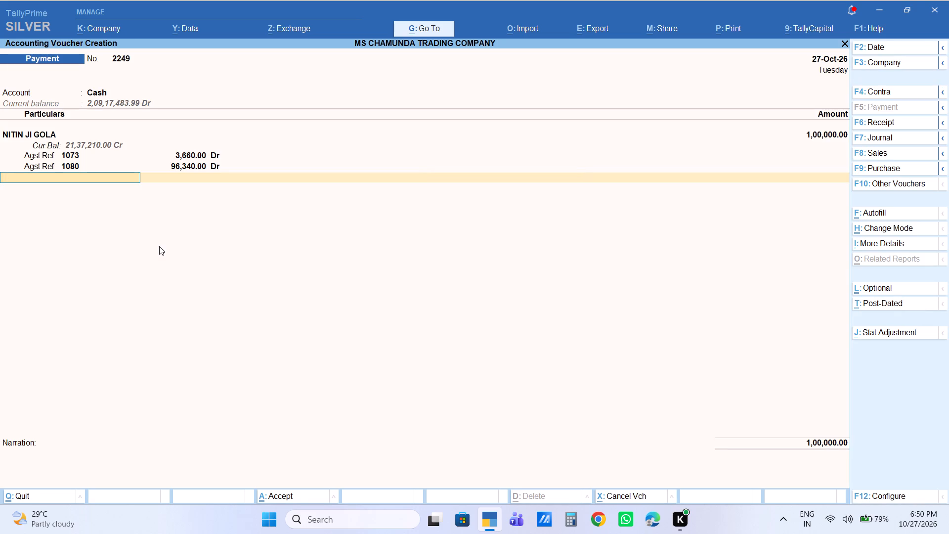
Save the NITIN JI GOLA payment voucher without a narration.
key("Return")
key("Return")
key("Return")
key("Return")
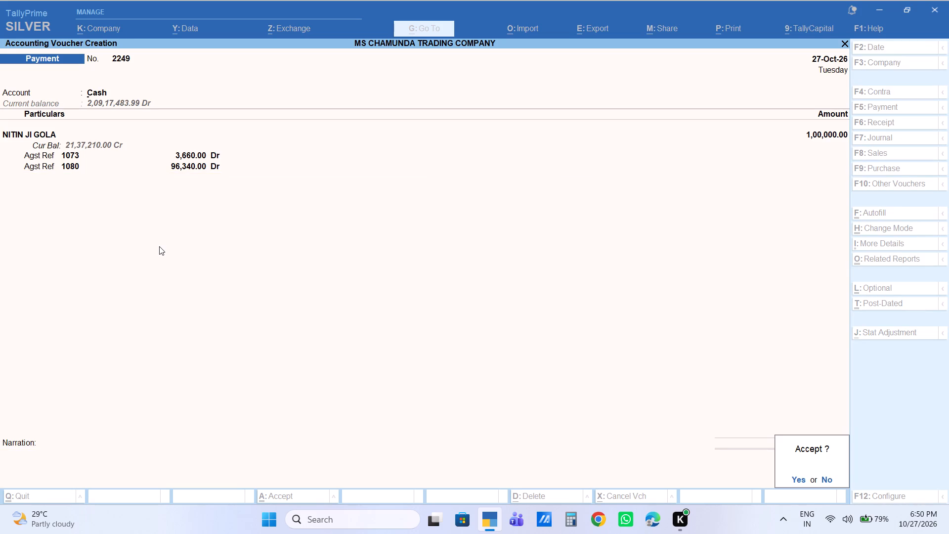
Start a payment voucher from the Cash account with Rakesh Trading (Fortune Aata) as the party ledger.
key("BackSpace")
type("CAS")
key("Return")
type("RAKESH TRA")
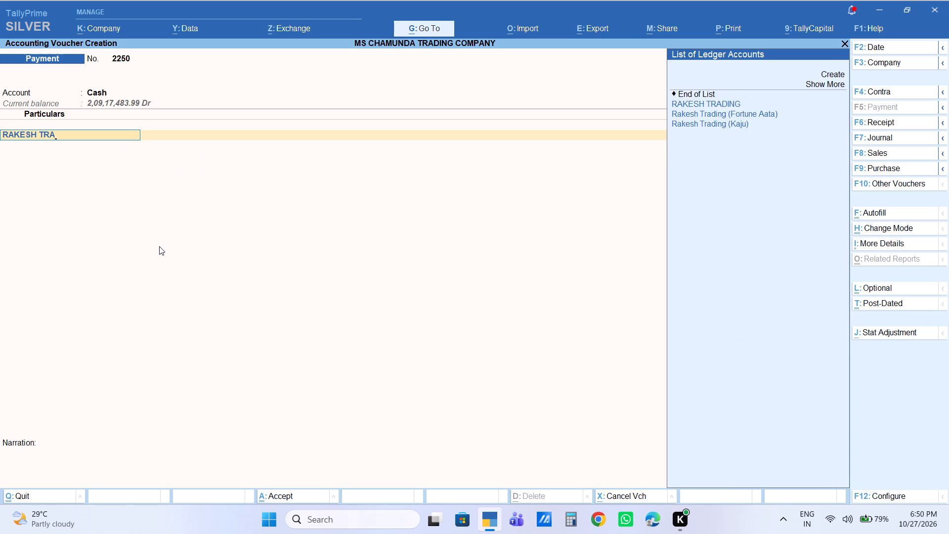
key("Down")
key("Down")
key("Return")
Allocate the payment against pending bill 1187 for 22,800.00 as a debit, and finish the voucher's ledger entries.
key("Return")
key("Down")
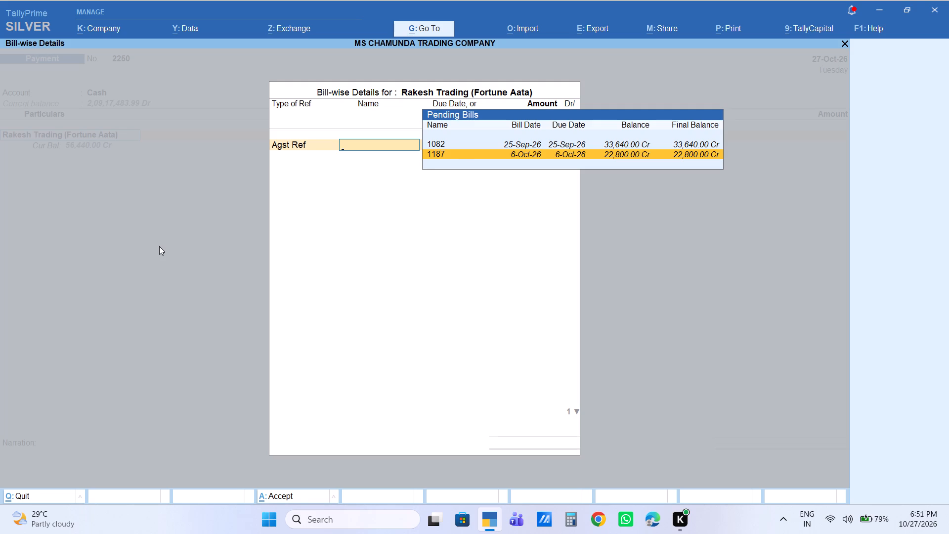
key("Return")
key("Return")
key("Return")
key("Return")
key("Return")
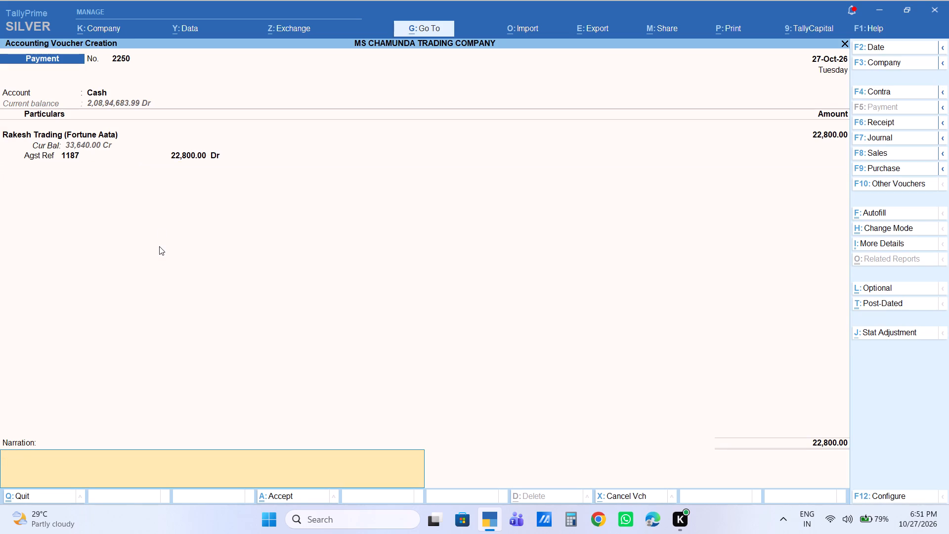
Enter the narration BHUGTANI 06/10/26 and save the Rakesh Trading (Fortune Aata) payment voucher.
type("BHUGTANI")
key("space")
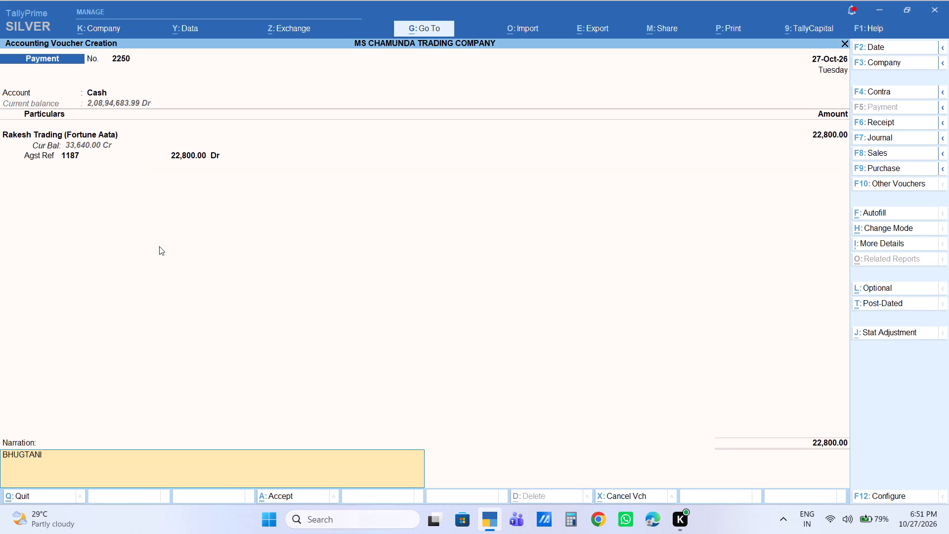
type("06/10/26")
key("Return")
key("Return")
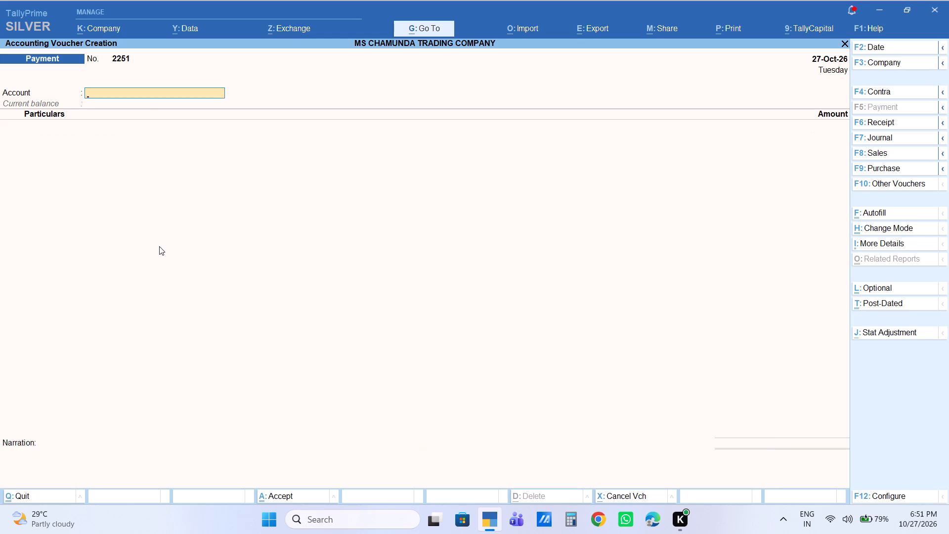
Start a payment voucher with Cash as the account and RAKESH TRADING as the paid ledger.
type("CAS")
key("Return")
type("RAKES")
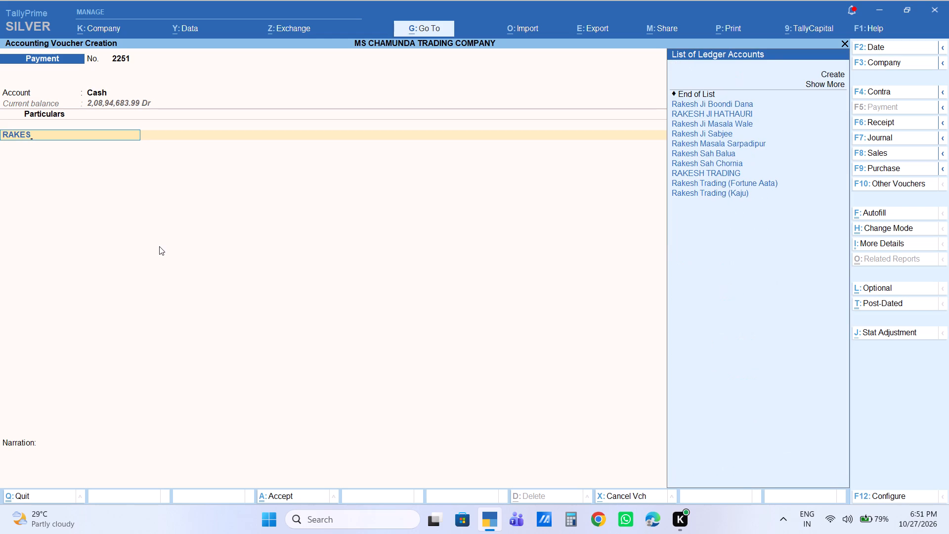
key("Down")
key("Down")
key("Down")
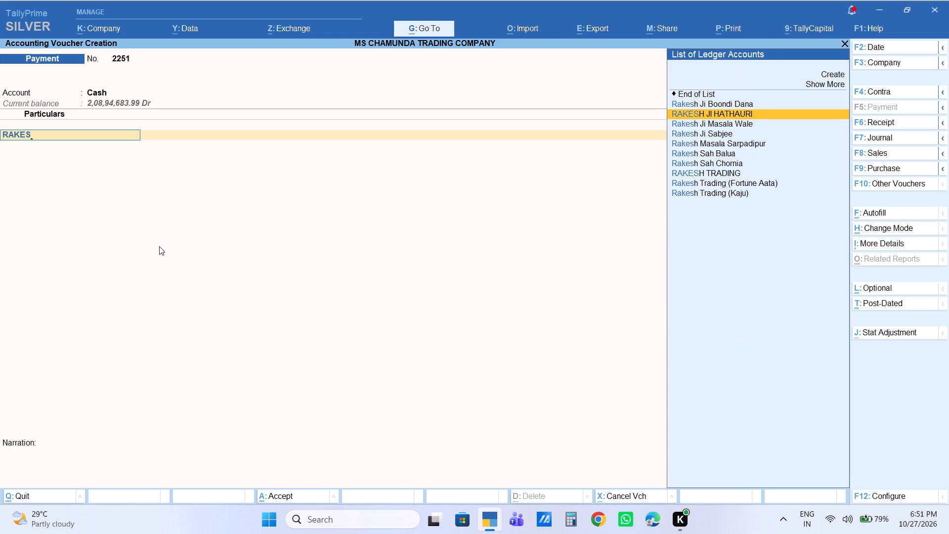
key("Down")
key("Down")
key("Down")
key("Down")
key("Down")
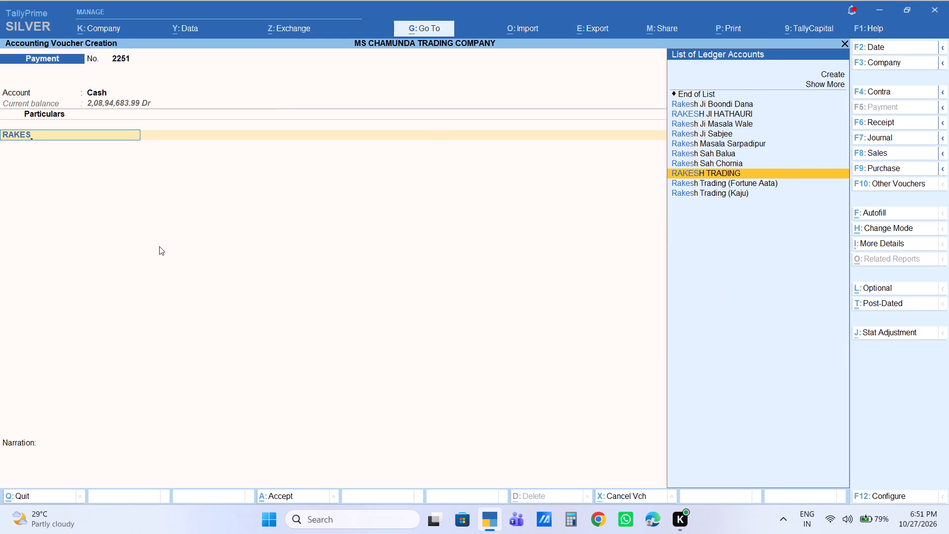
key("Return")
Allocate 50,000 as Agst Ref against bill 1263 and save the RAKESH TRADING payment without a narration.
key("Return")
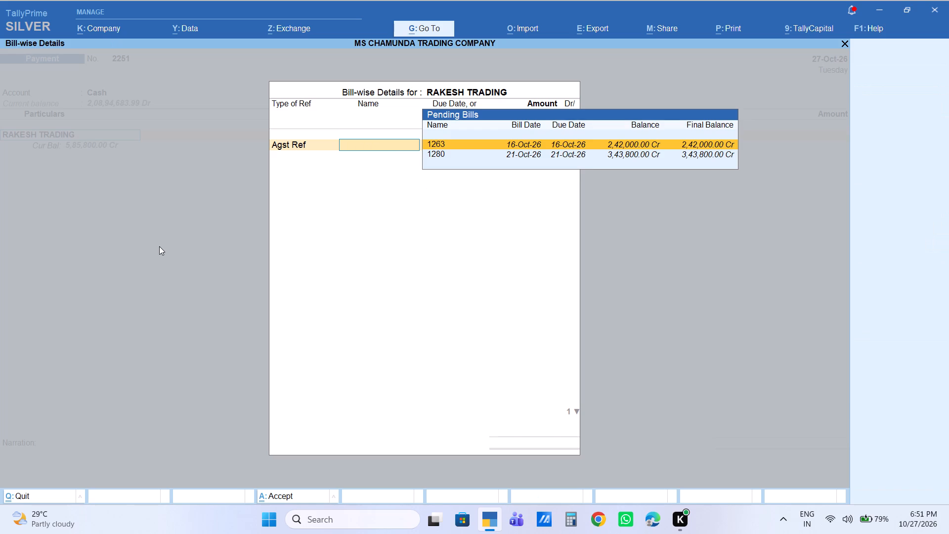
key("Return")
key("BackSpace")
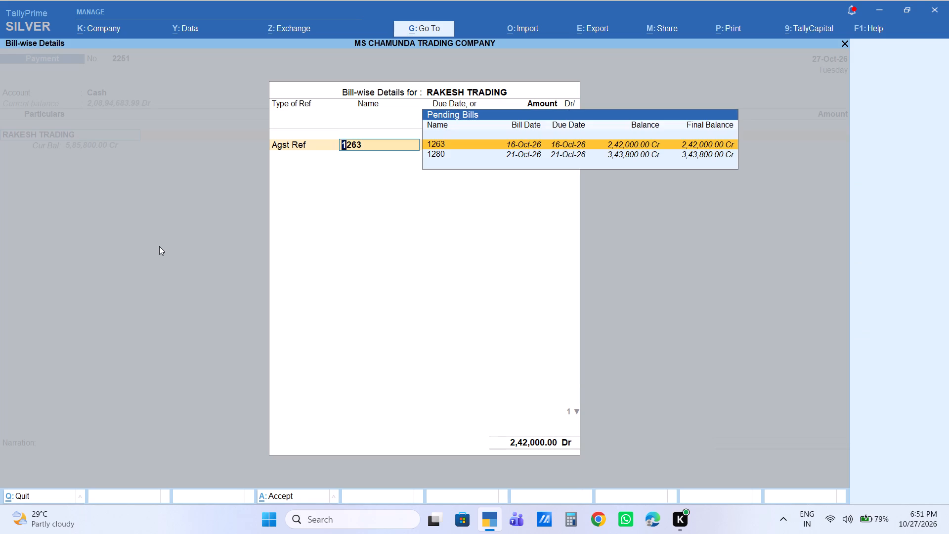
key("Return")
type("50000")
key("Return")
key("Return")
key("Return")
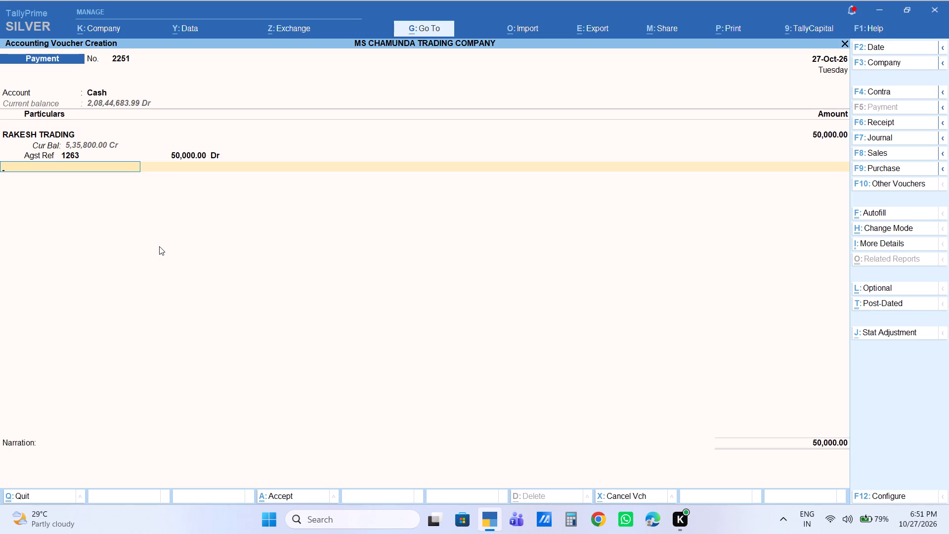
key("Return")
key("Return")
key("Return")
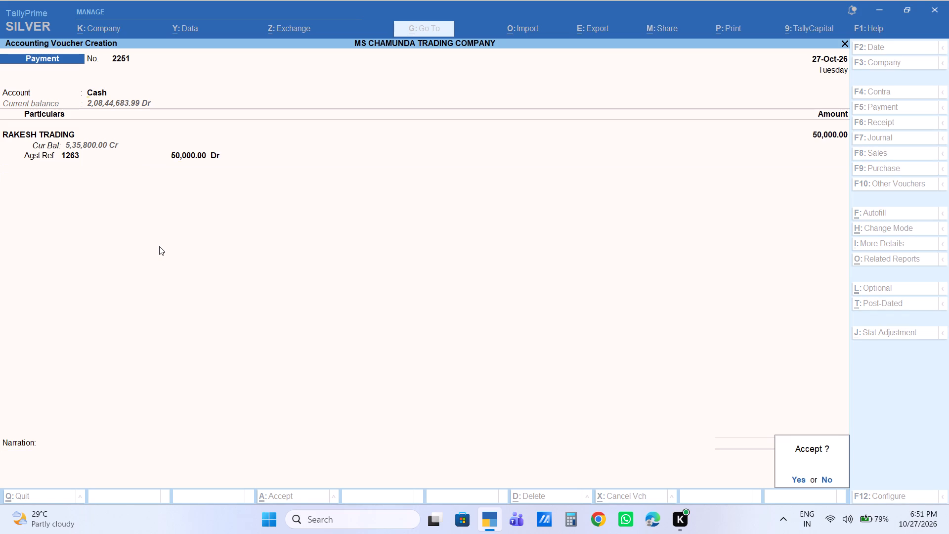
Start a payment voucher dated 26-Oct-26 with BANK A/C as the account and the Agrawal party as the paid ledger.
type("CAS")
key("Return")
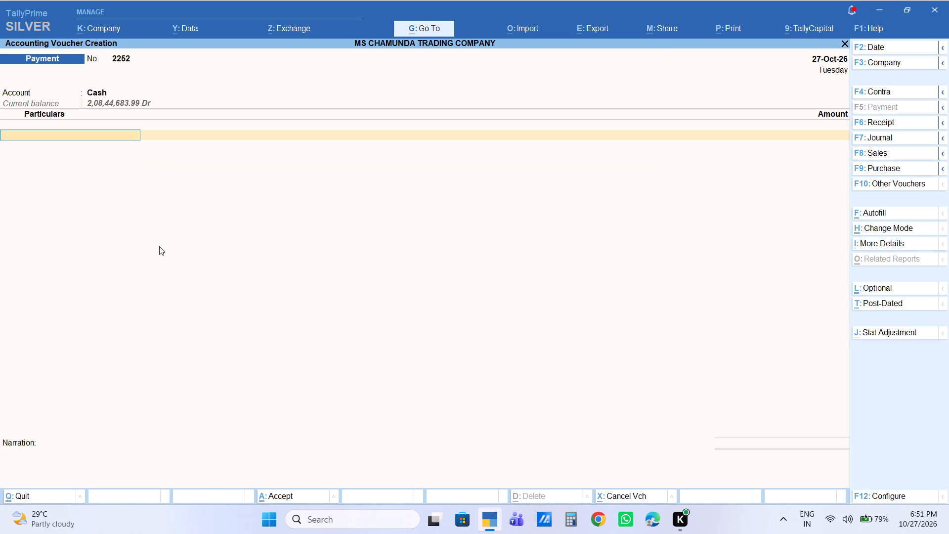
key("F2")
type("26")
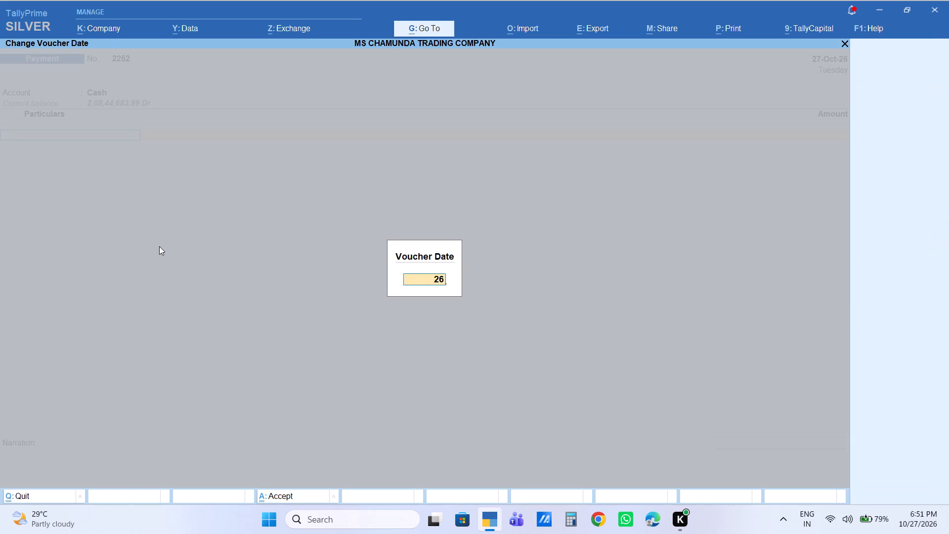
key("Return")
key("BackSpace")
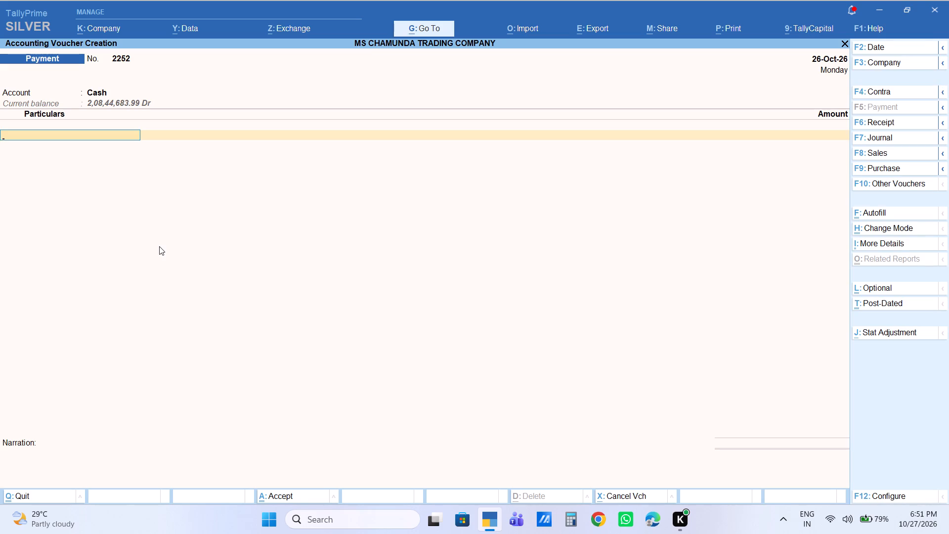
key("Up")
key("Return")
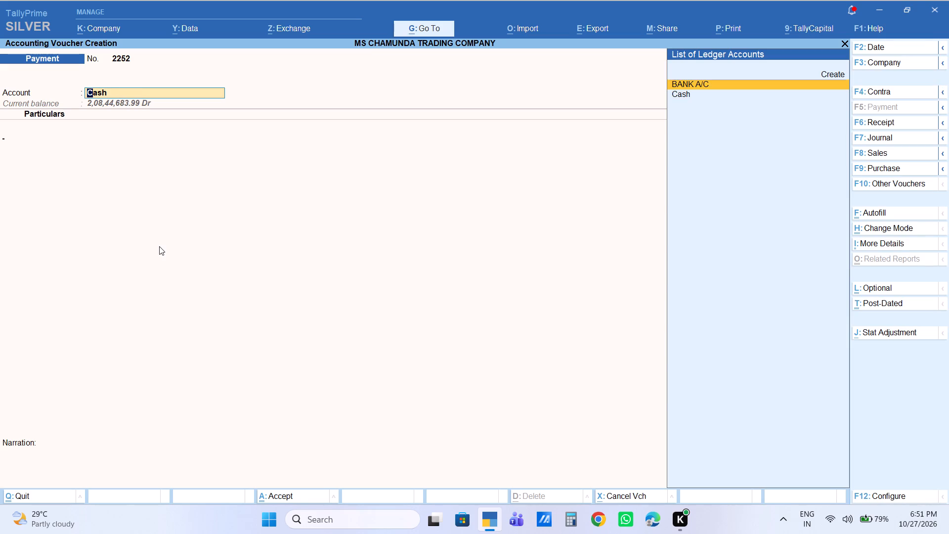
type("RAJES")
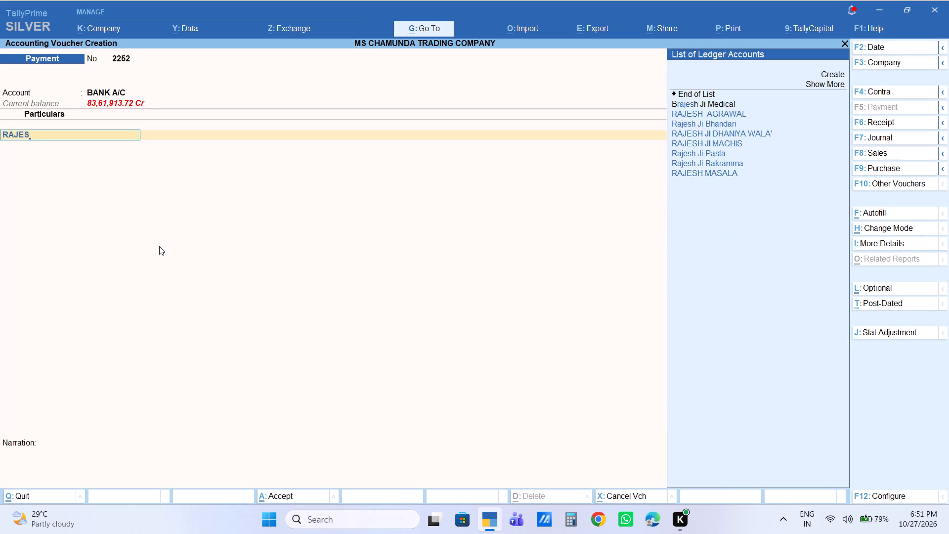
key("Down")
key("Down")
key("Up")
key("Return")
Allocate 3,00,000 of the Agrawal payment as Agst Ref against bill 1310.
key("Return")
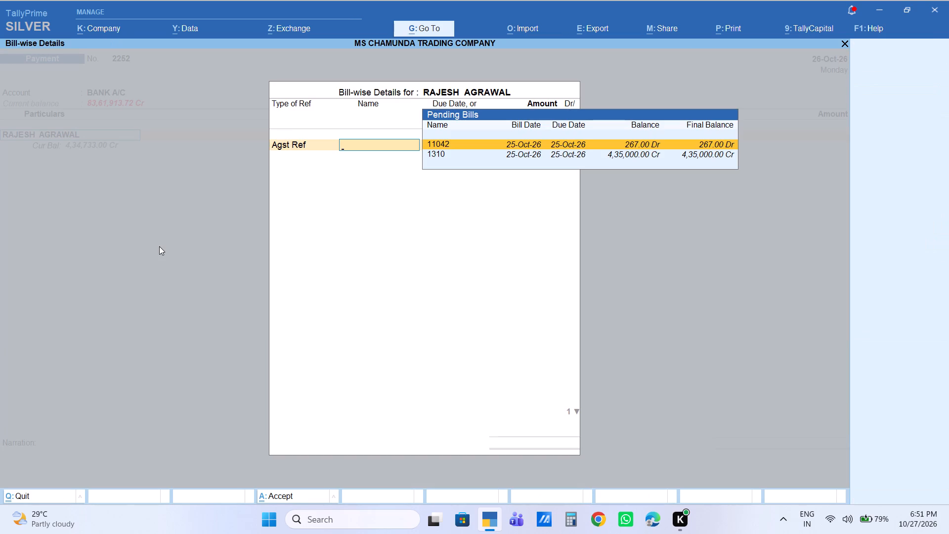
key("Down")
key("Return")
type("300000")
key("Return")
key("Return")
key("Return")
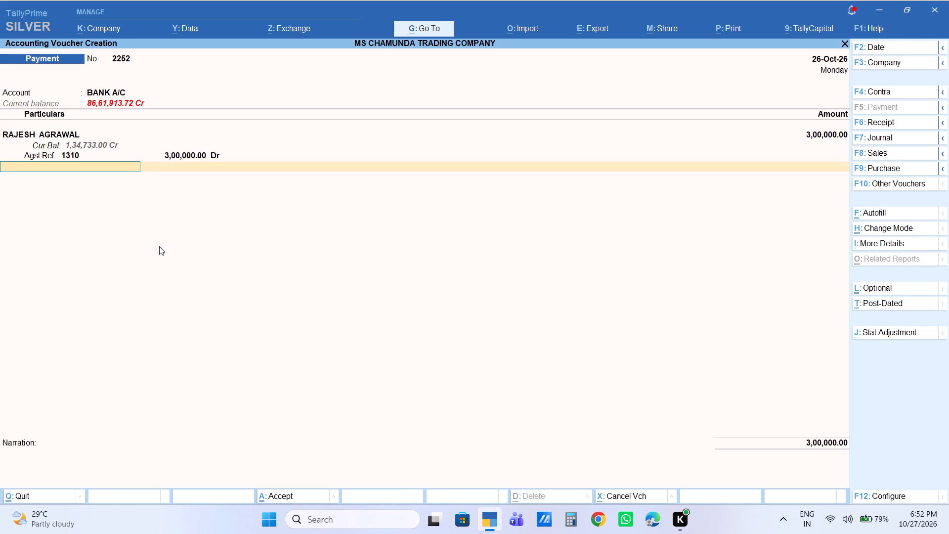
Accept the default bank allocation and save the Agrawal bank payment without a narration.
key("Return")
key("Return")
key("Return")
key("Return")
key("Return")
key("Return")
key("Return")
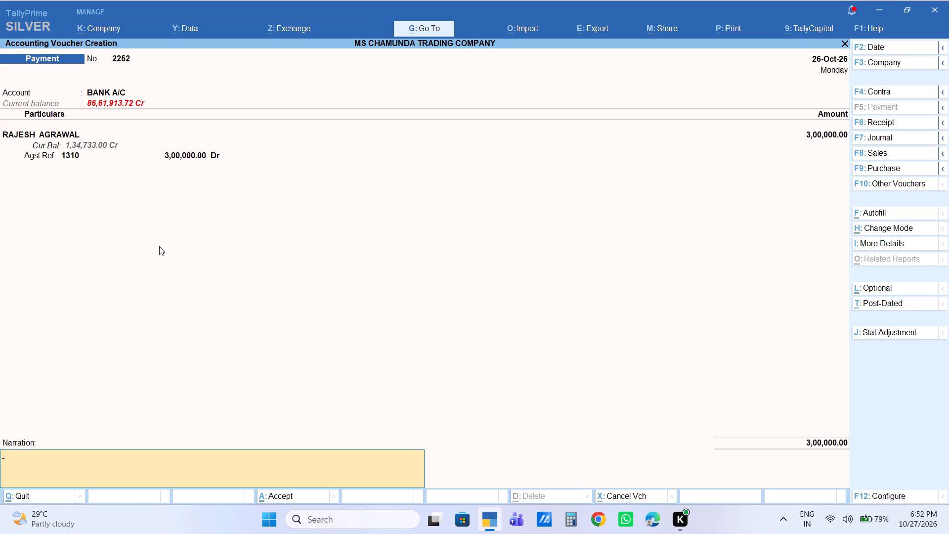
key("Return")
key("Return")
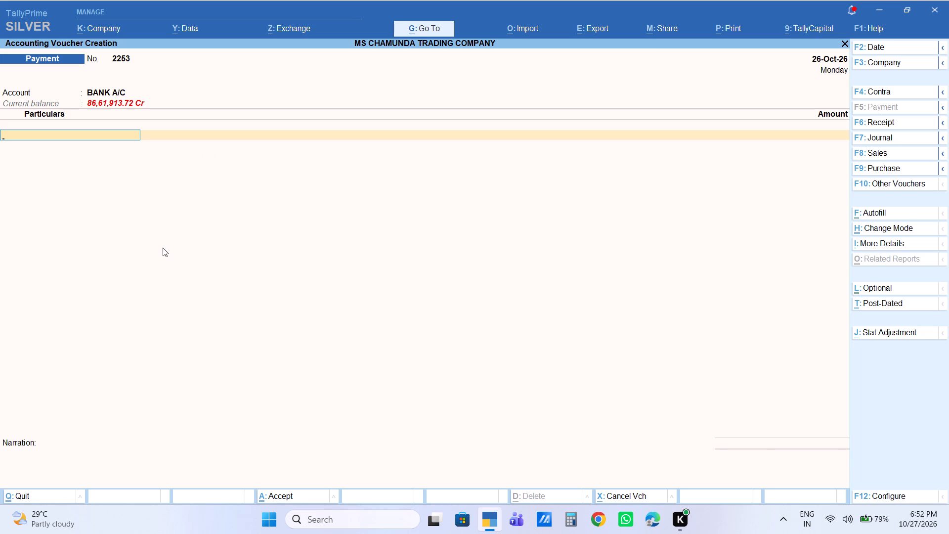
Date the new voucher 27-Oct-26, with Cash as the account and the Agrawal party as the ledger.
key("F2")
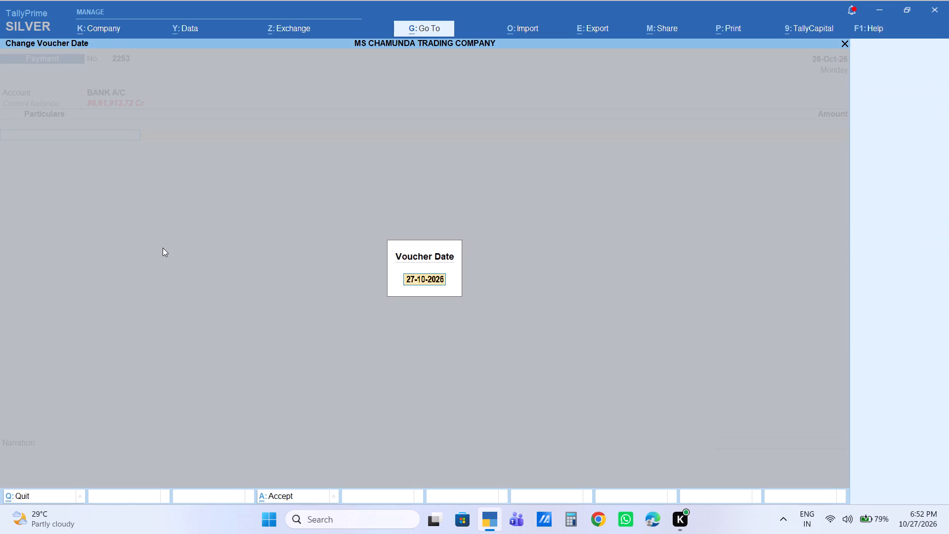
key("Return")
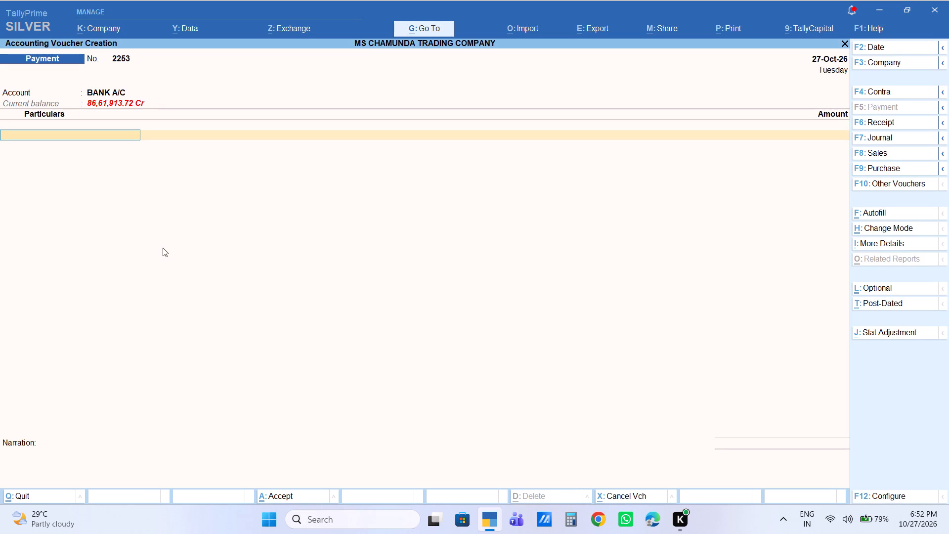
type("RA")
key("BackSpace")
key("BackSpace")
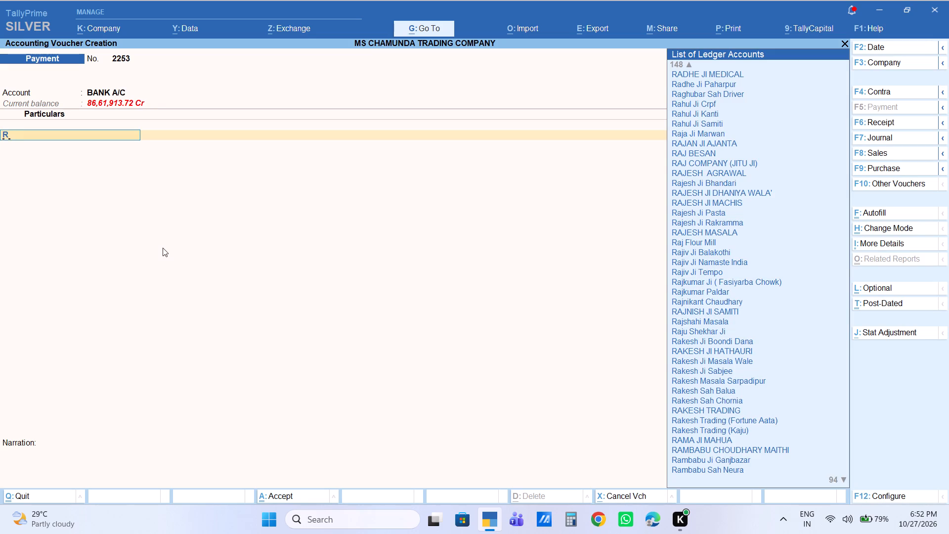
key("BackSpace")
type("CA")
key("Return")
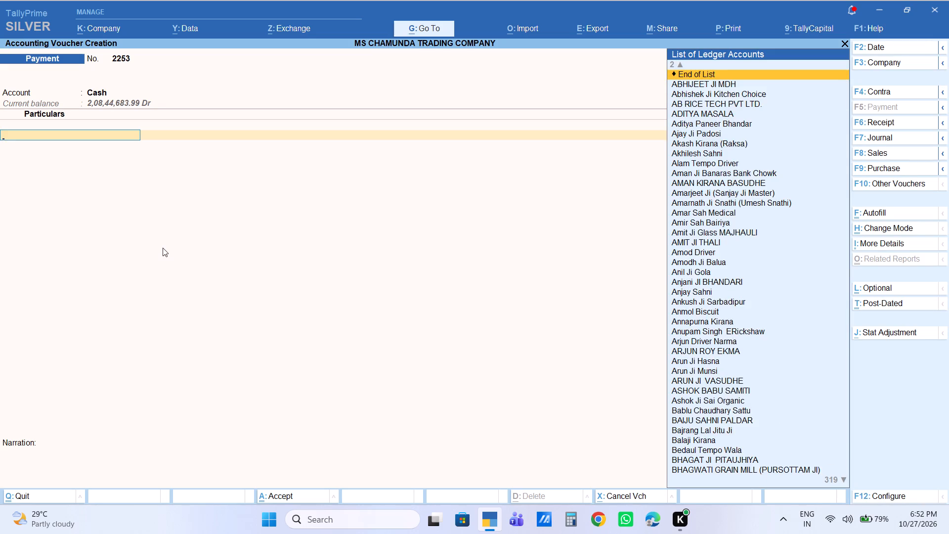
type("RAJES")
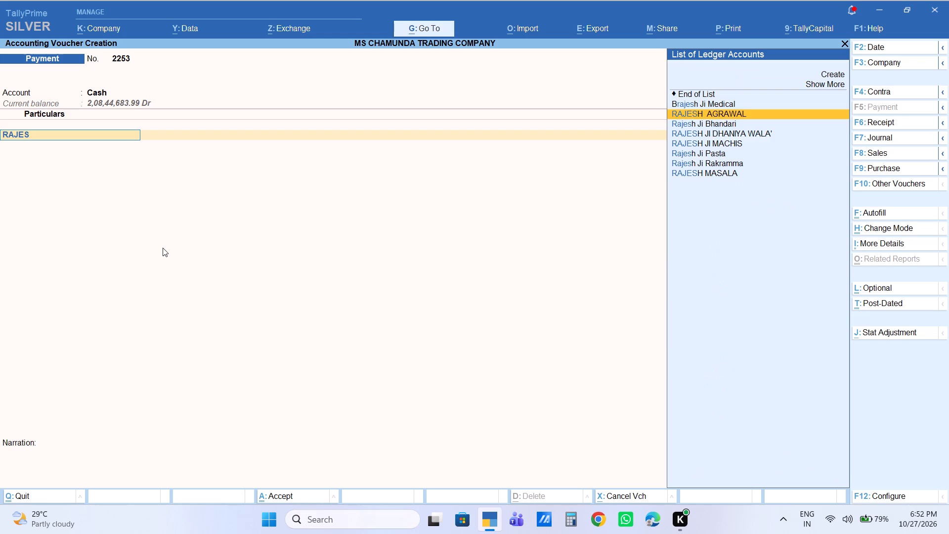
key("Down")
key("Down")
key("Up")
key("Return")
Allocate 267 Cr as Agst Ref to bill 11042, add an Advance reference 2253, and return to the ledger entry.
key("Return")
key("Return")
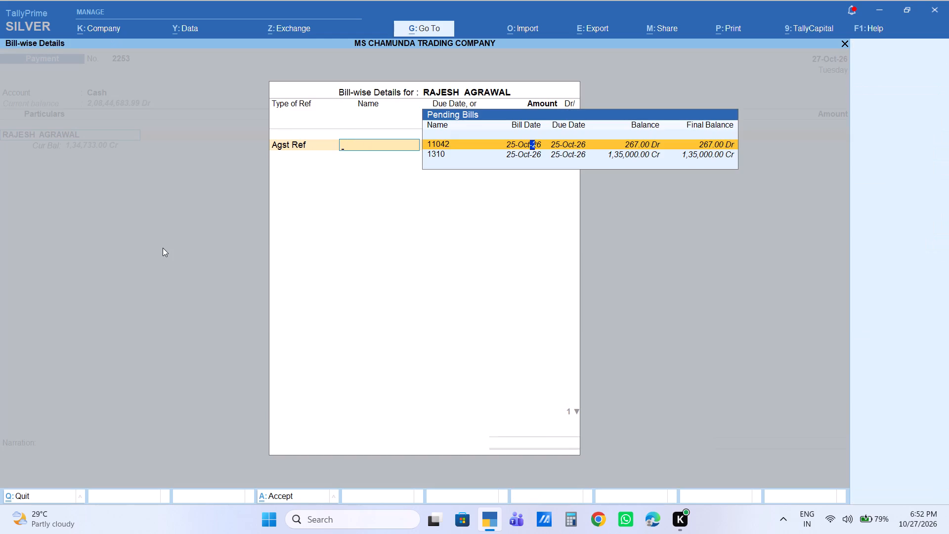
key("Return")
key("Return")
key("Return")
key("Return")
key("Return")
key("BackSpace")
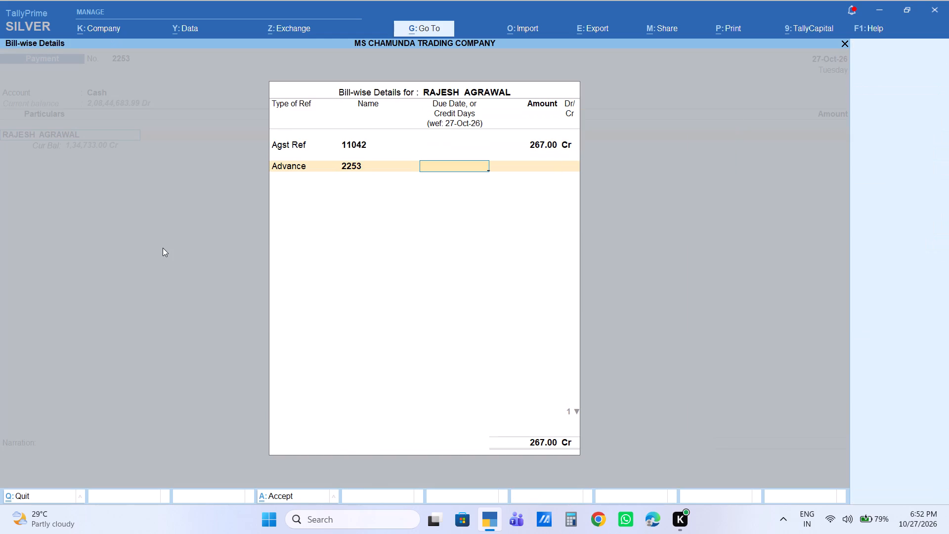
key("BackSpace")
key("BackSpace")
key("BackSpace")
key("BackSpace")
key("BackSpace")
key("BackSpace")
key("BackSpace")
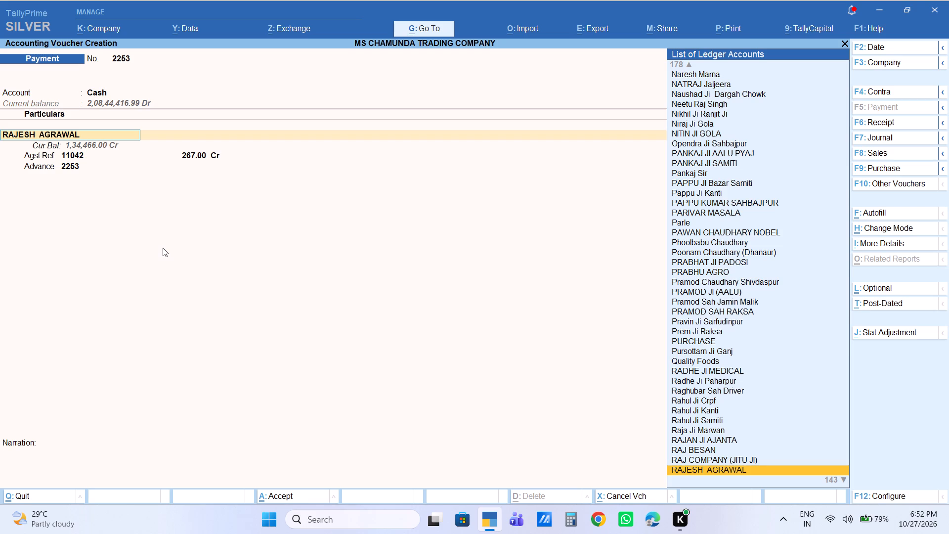
Convert the voucher to a Receipt, keep only the 267 Cr allocation against bill 11042, and save it without a narration.
key("F6")
key("Return")
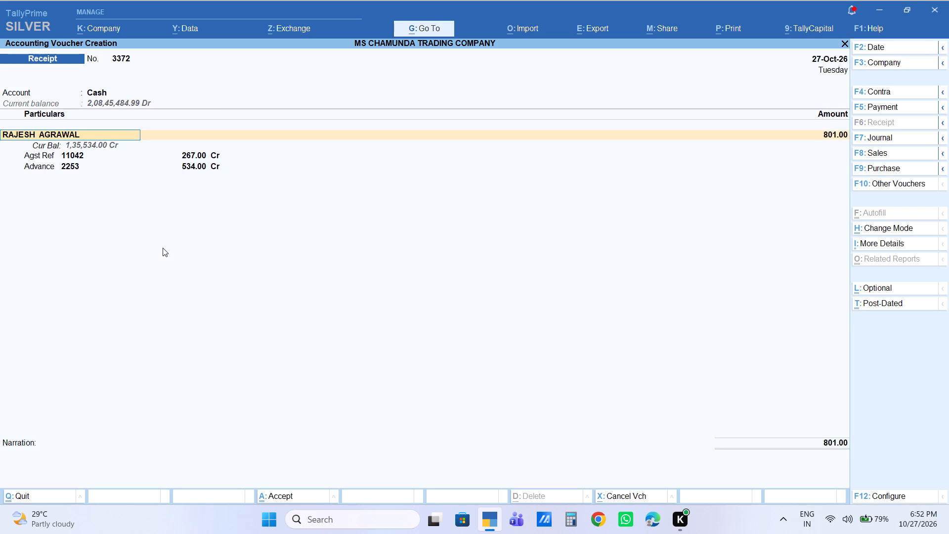
key("Return")
key("Return")
key("Return")
key("Return")
key("Return")
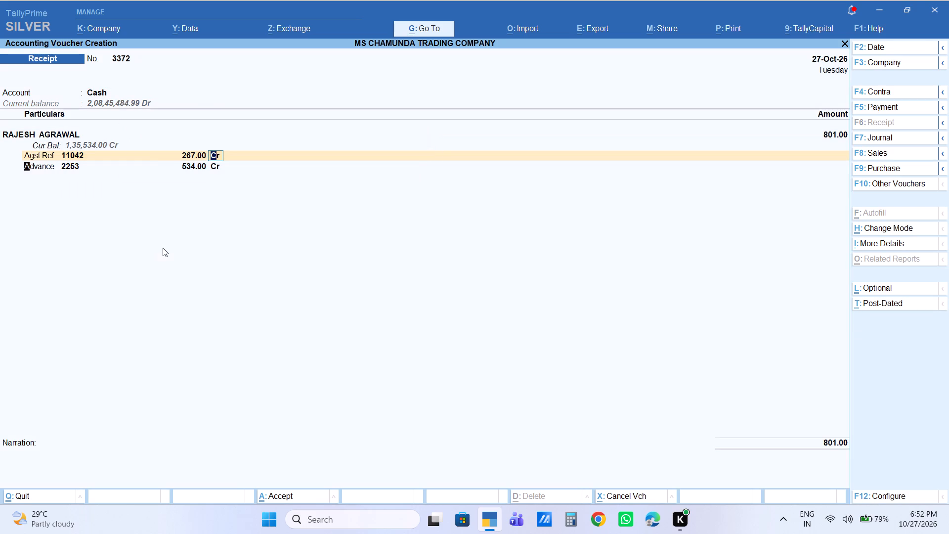
key("Up")
key("Return")
key("Return")
key("Return")
key("Return")
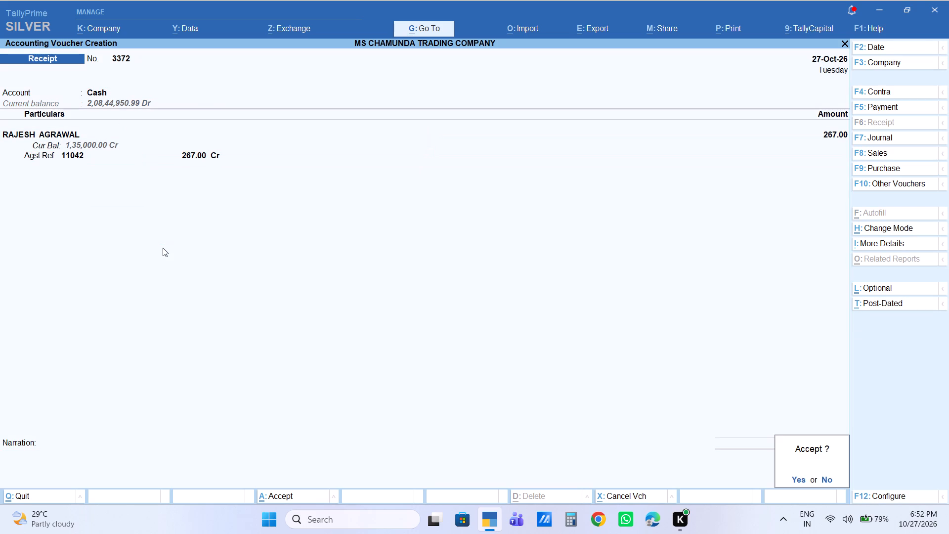
key("Return")
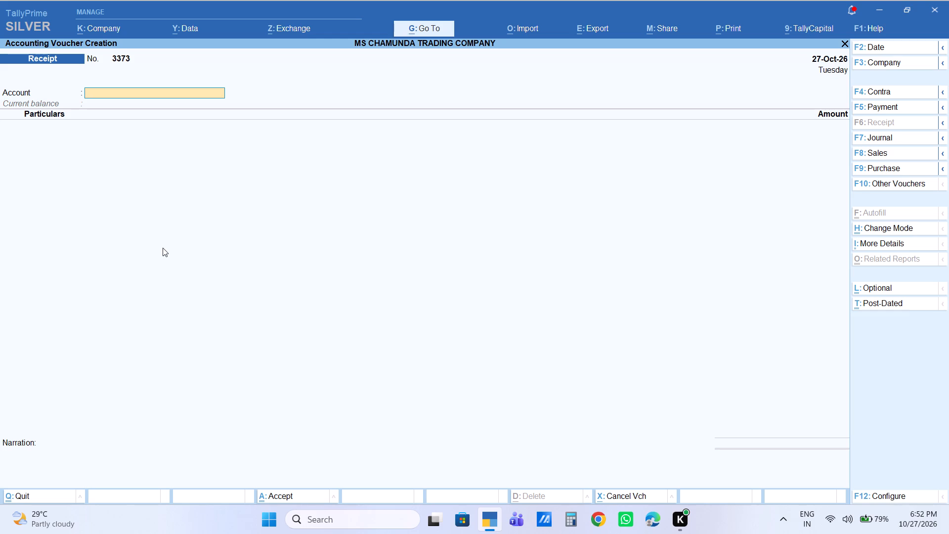
Start a payment voucher with BANK A/C as the account and the Agrawal party as the paid ledger.
key("F5")
type("CA")
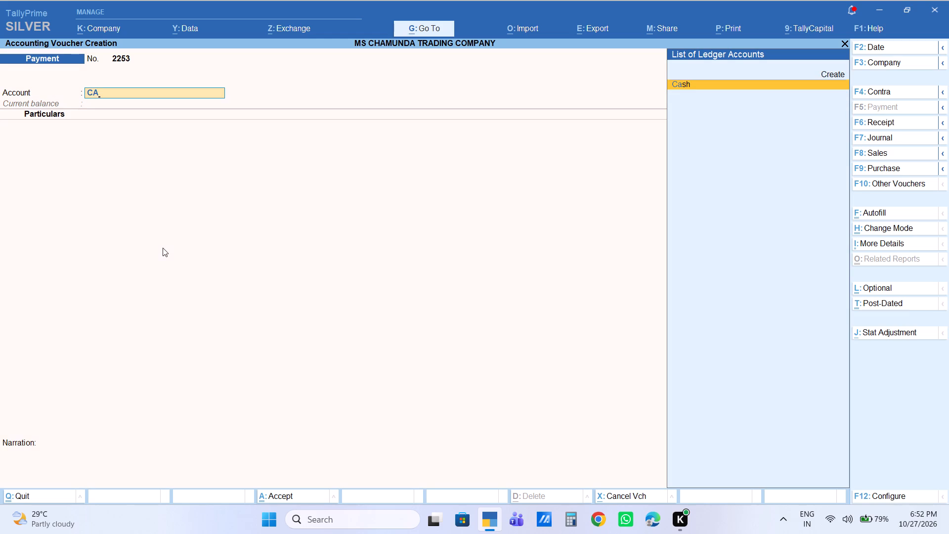
key("BackSpace")
key("BackSpace")
key("Return")
type("RAJES")
key("Down")
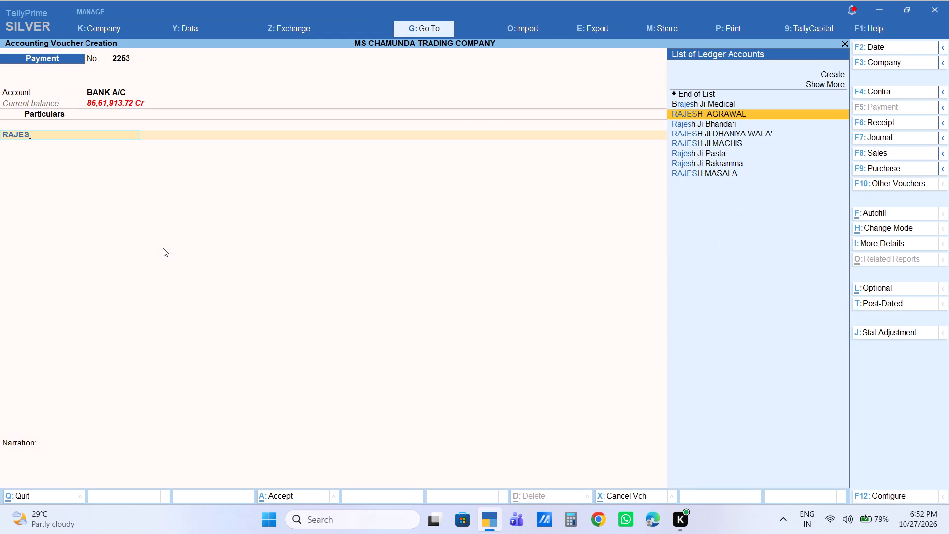
key("Return")
Allocate 1,35,000 as Agst Ref against bill 1310 and proceed to the BANK A/C allocation for the payment.
key("Return")
key("Return")
key("Return")
key("Return")
key("Return")
key("Return")
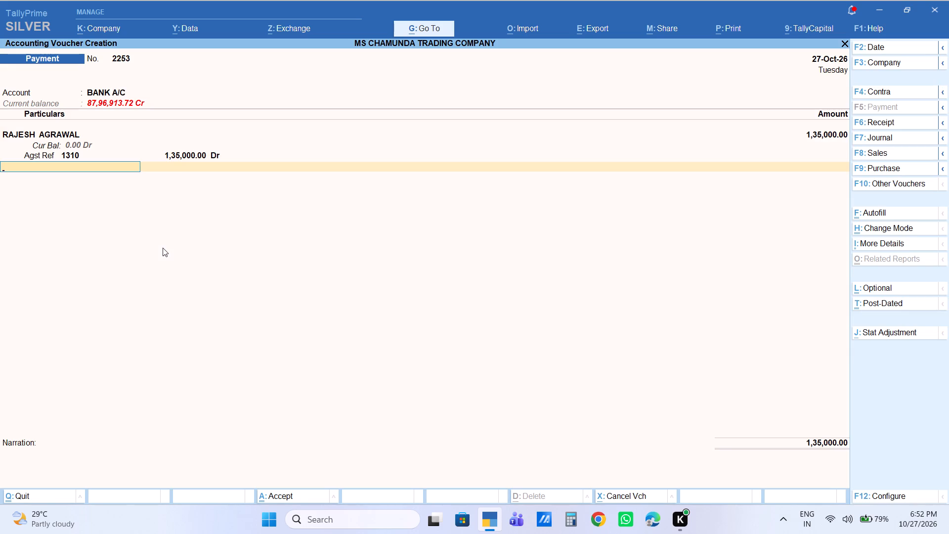
key("Return")
key("Return")
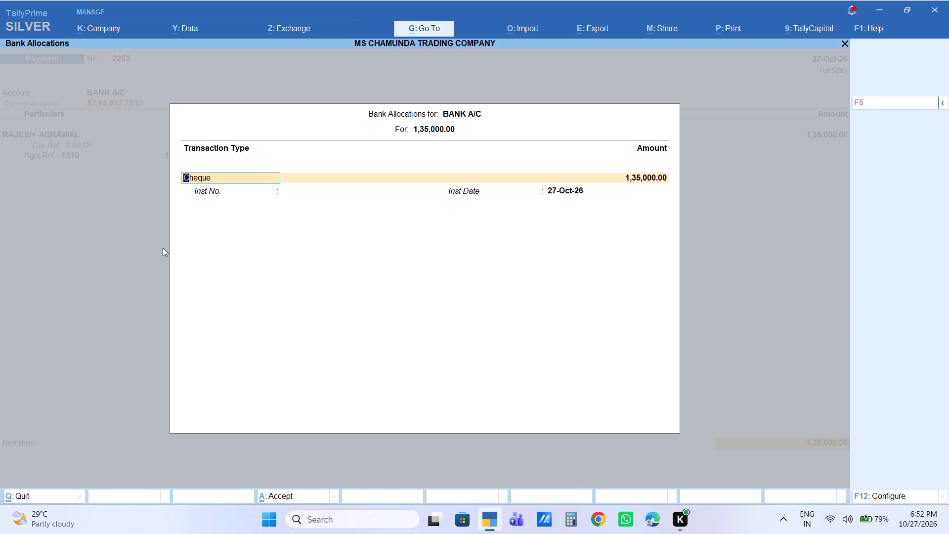
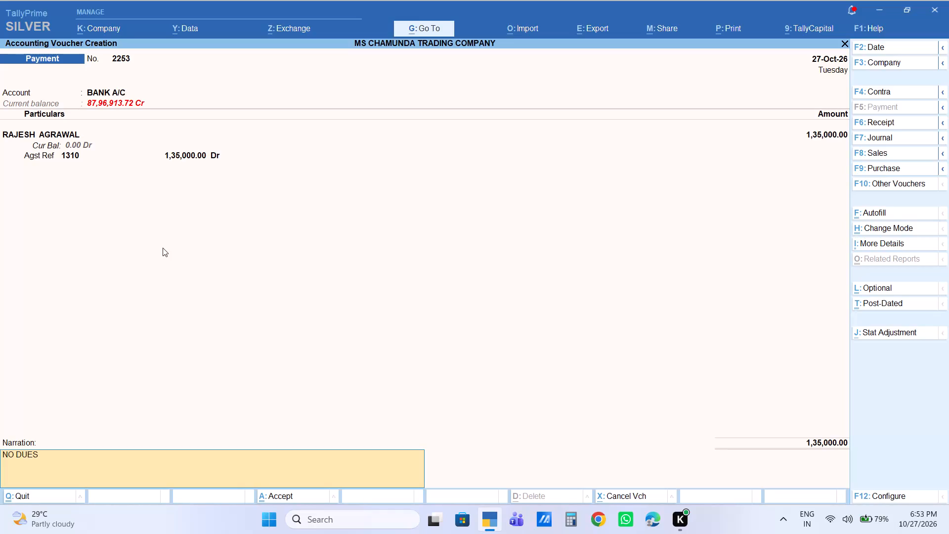
Save the 1,35,000 BANK A/C payment voucher for the Agrawal party with the narration NO DUES.
key("Return")
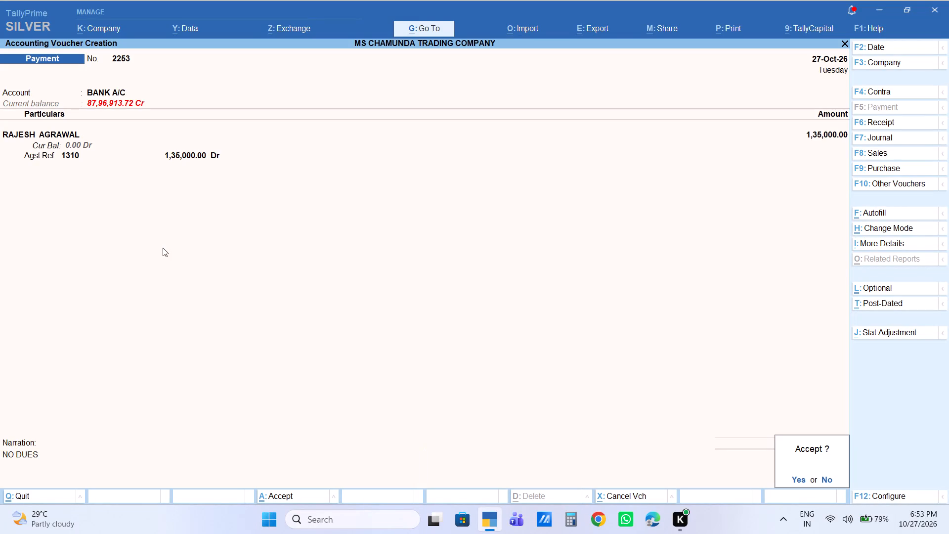
key("Return")
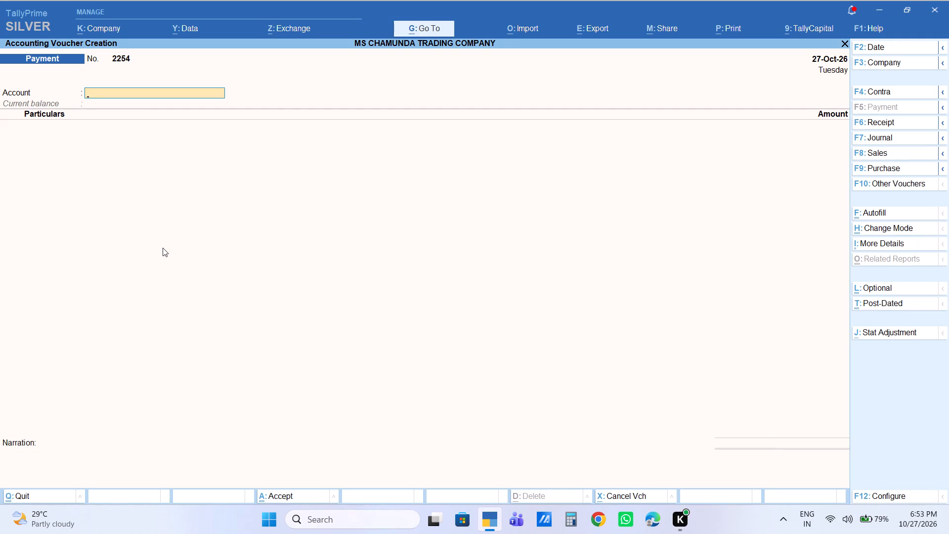
Start a payment voucher with Cash as the account and Krishna Jee TEL as the paid ledger.
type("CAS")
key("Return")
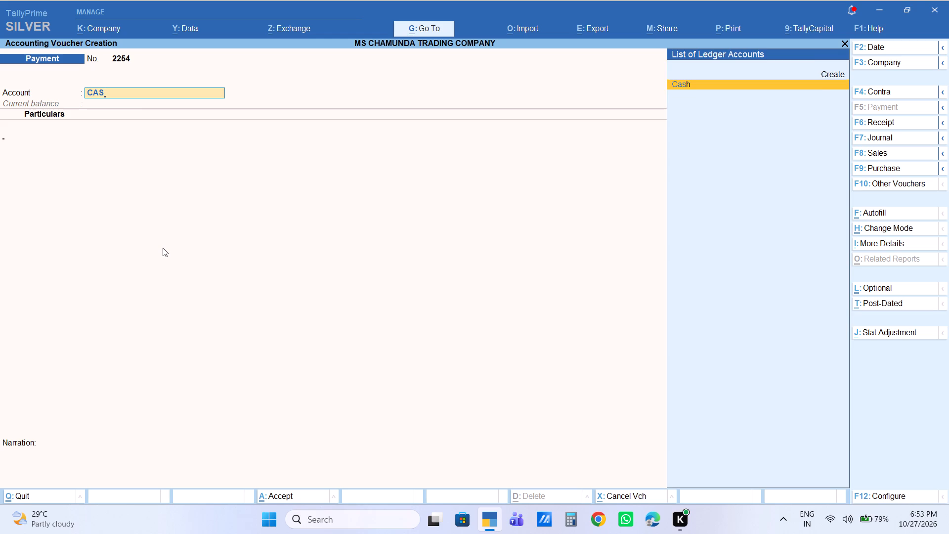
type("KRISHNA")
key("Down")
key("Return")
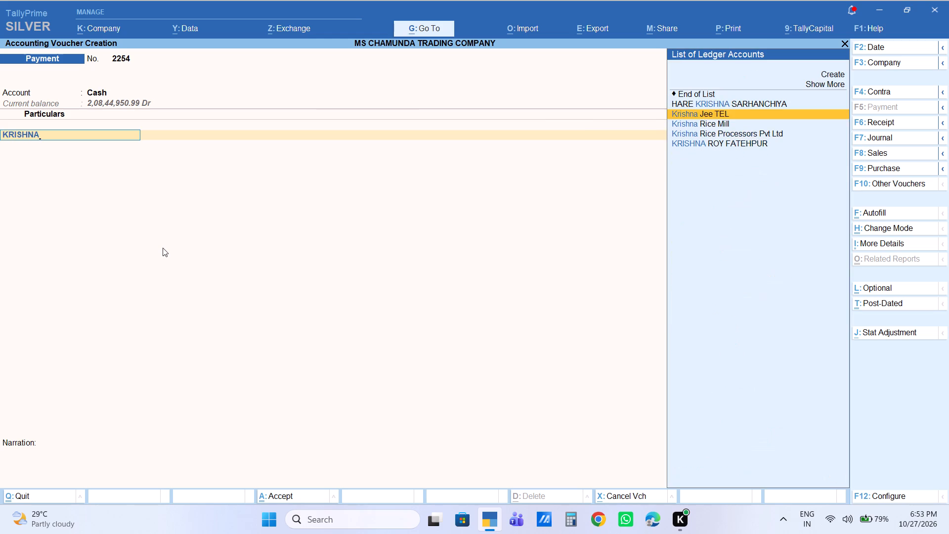
Allocate 30,500 Dr as Agst Ref against bill 1151 and close the bill-wise details.
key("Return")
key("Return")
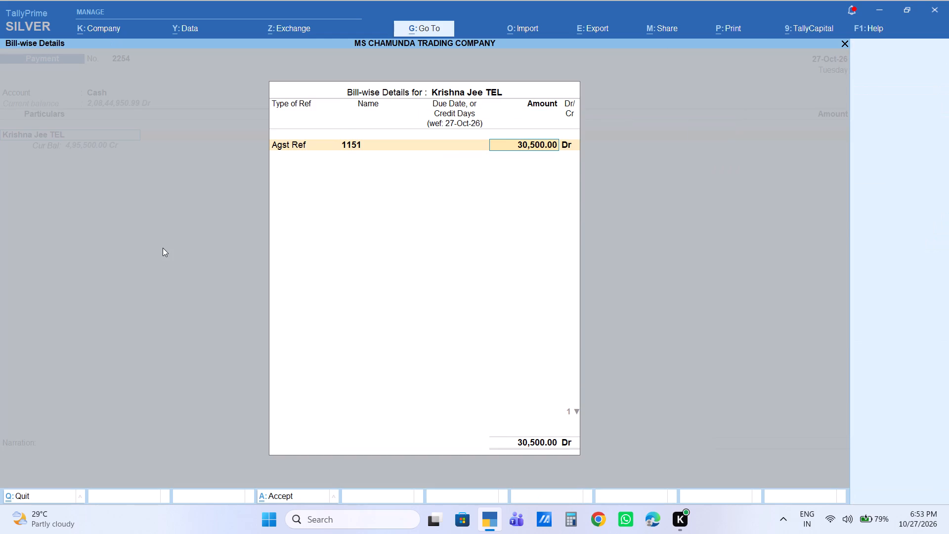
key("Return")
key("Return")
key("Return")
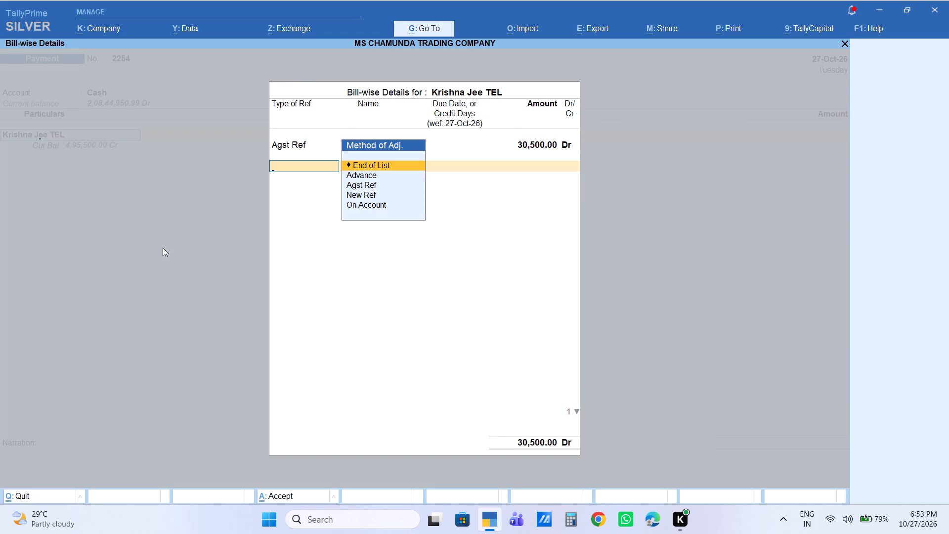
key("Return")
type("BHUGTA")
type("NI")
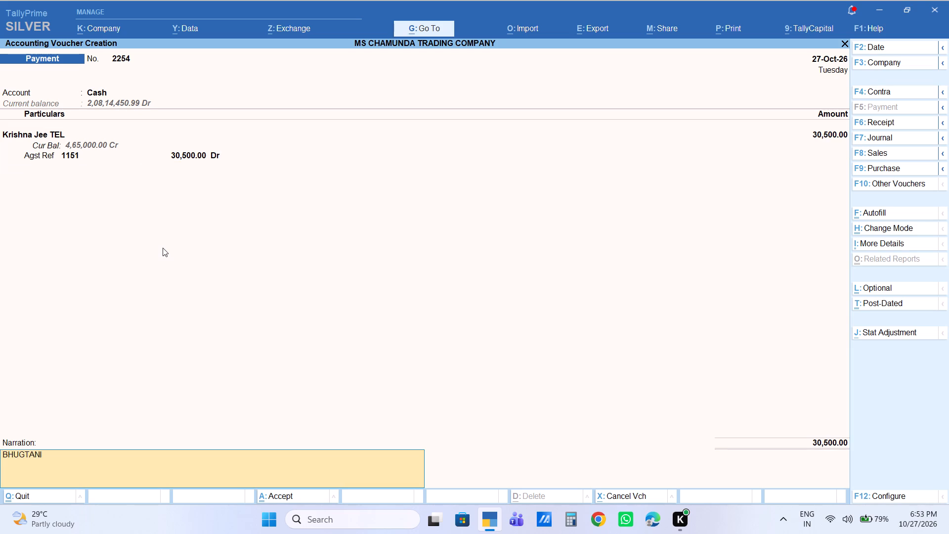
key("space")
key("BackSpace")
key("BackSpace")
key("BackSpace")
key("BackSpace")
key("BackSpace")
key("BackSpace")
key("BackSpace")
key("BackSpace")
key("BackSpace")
Revisit the voucher's Agst Ref line to check the date of pending bill 1151, and return to the narration.
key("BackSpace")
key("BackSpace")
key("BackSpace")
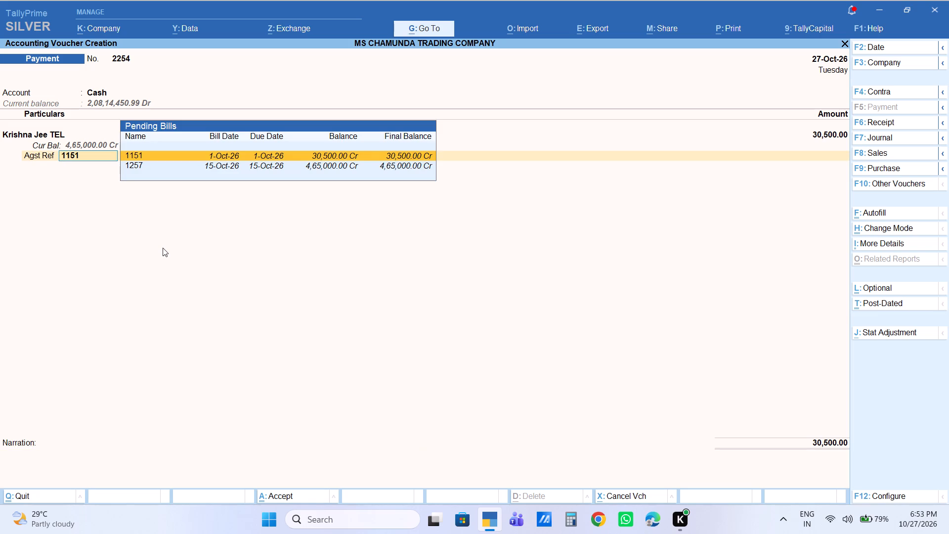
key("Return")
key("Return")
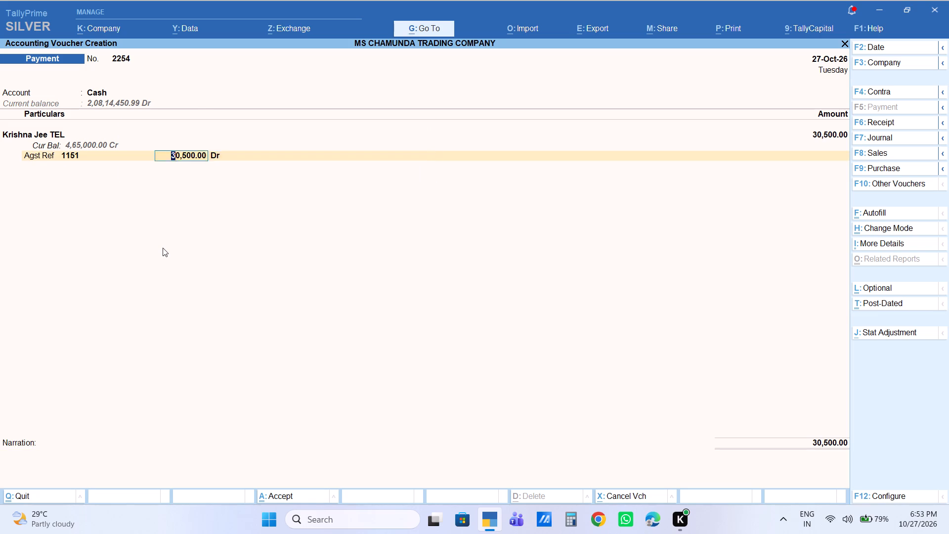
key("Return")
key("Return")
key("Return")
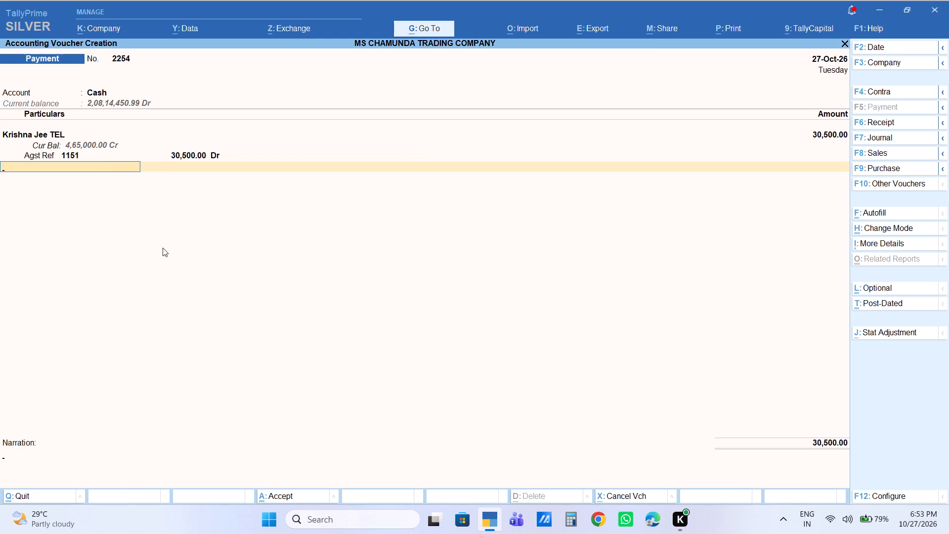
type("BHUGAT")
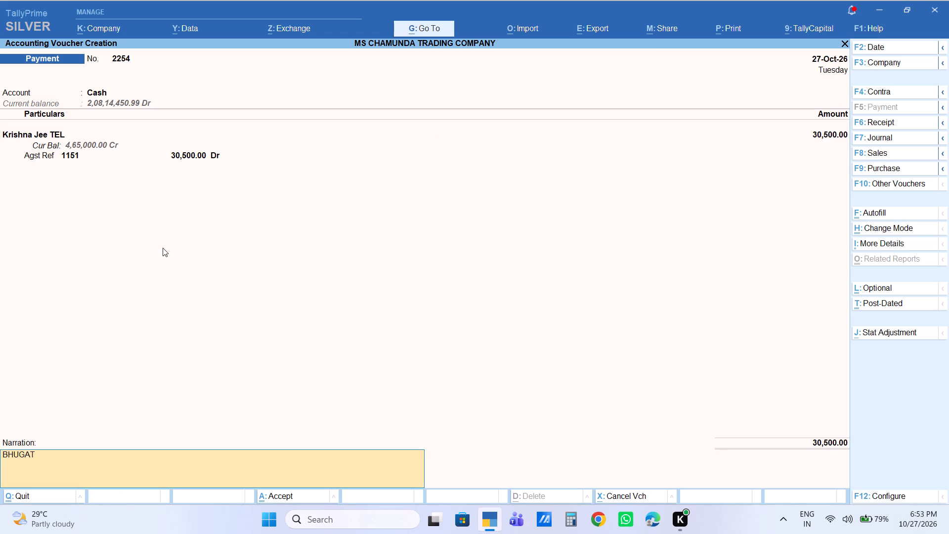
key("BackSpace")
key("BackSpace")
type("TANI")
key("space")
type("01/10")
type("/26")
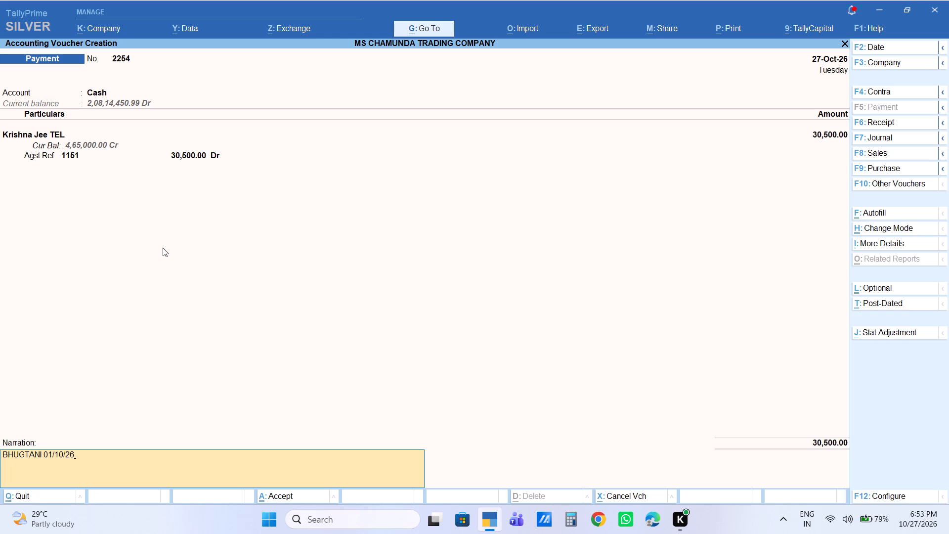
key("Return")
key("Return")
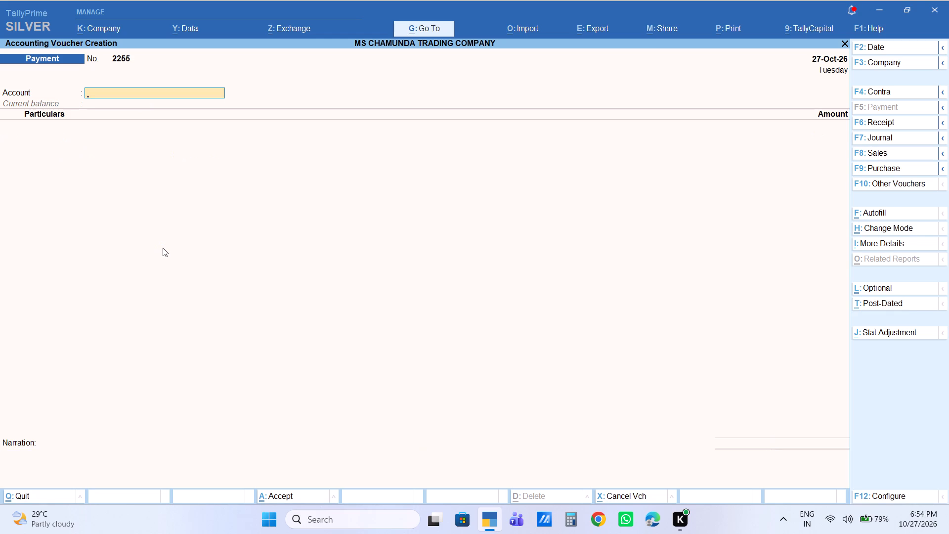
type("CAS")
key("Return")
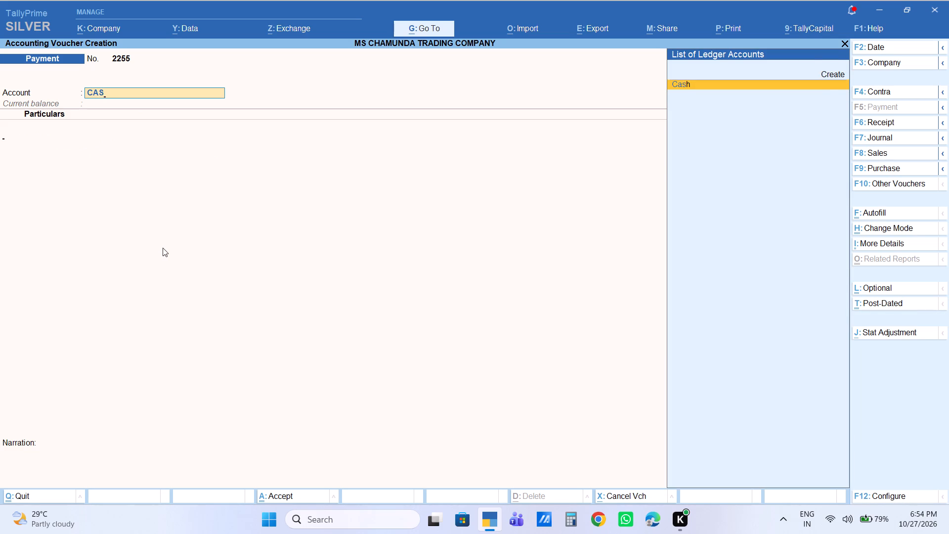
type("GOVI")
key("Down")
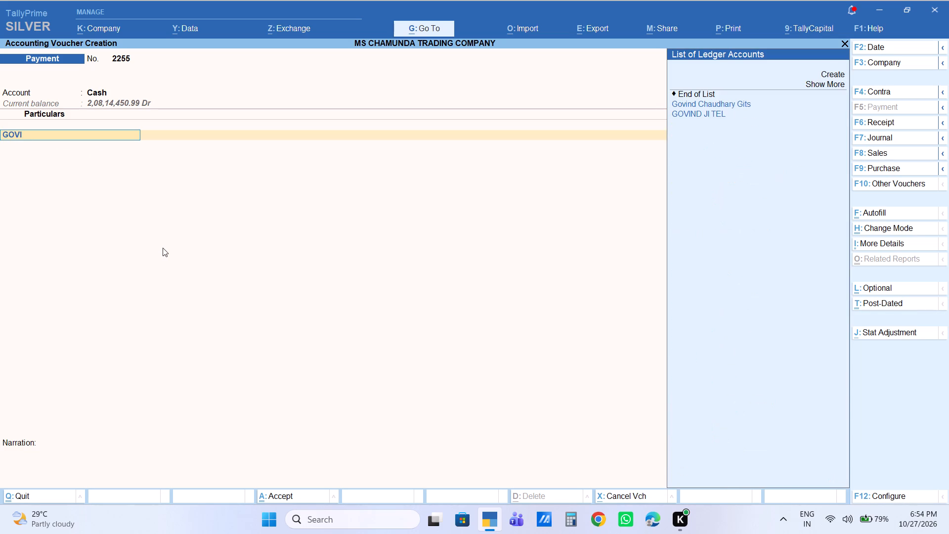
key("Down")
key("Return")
Allocate 1,00,000 Dr as Agst Ref against bill 1258 and save the voucher without a narration.
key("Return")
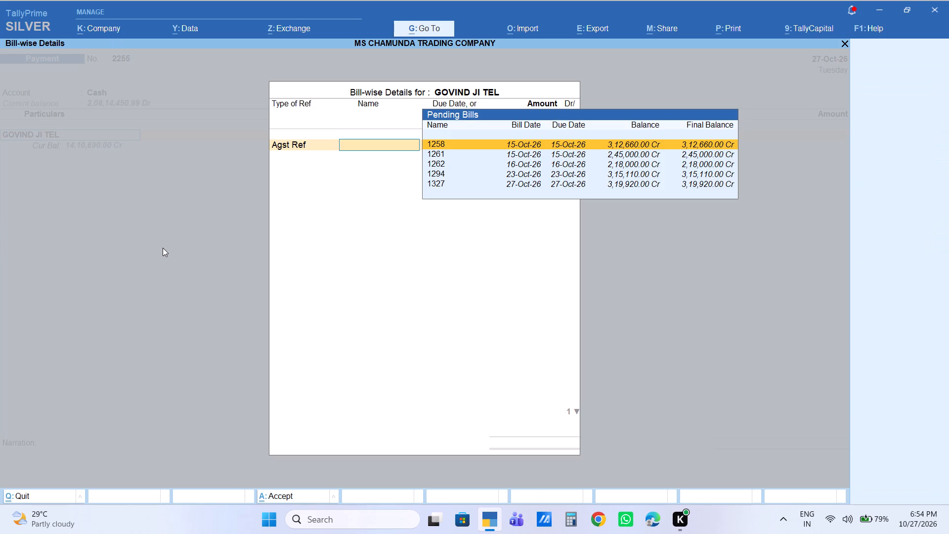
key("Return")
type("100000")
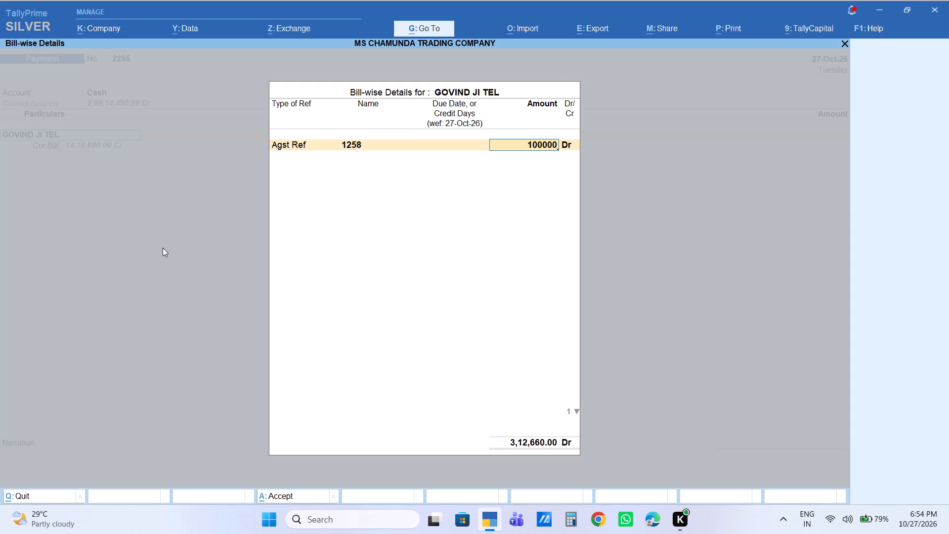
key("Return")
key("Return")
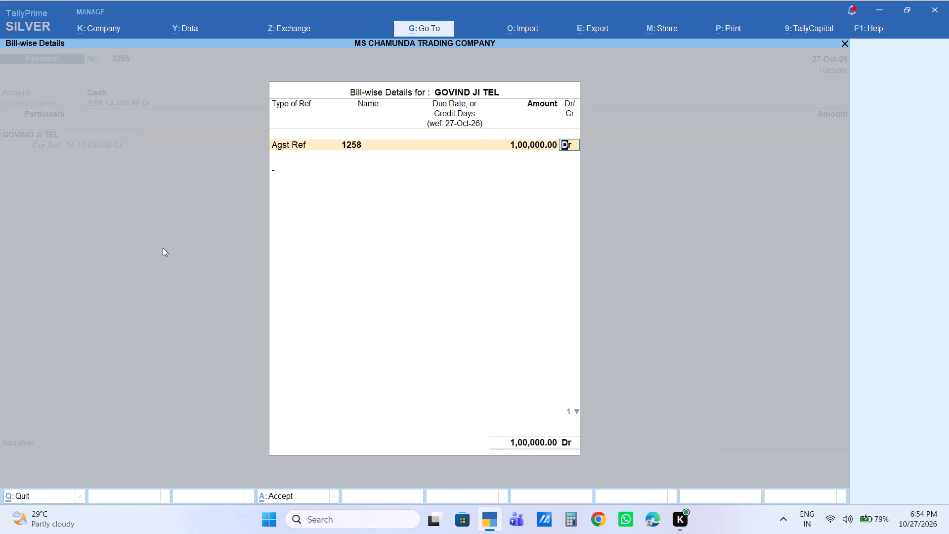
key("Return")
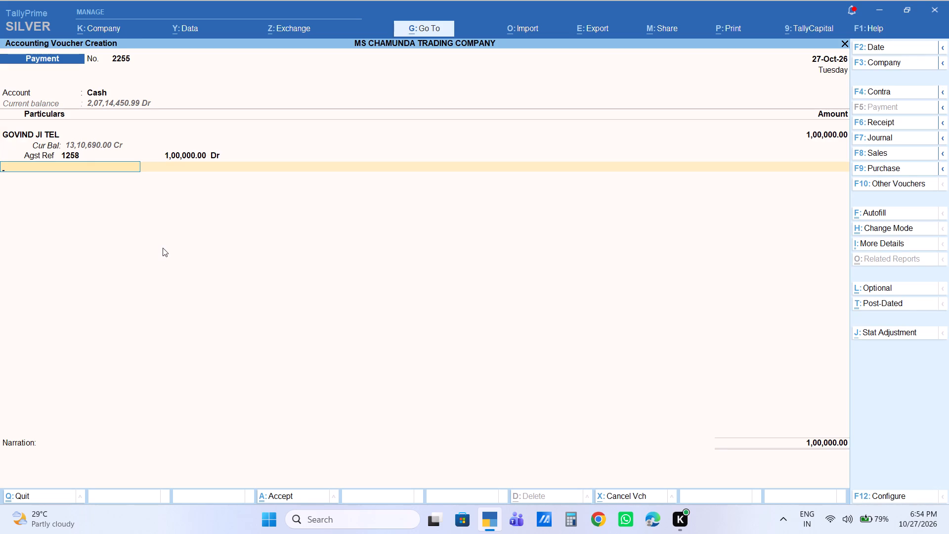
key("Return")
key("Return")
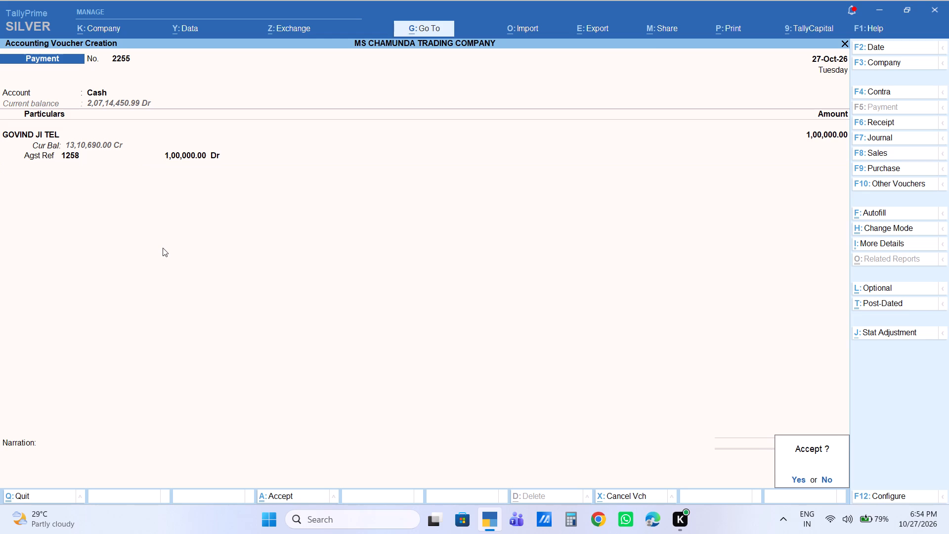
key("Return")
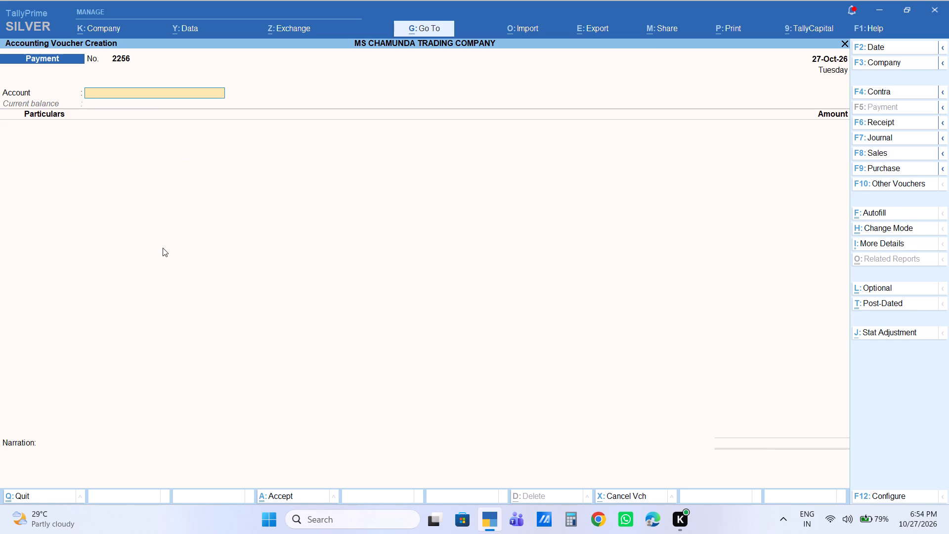
Start a payment voucher with BANK A/C as the account and RAVI SUGAR as the paid ledger.
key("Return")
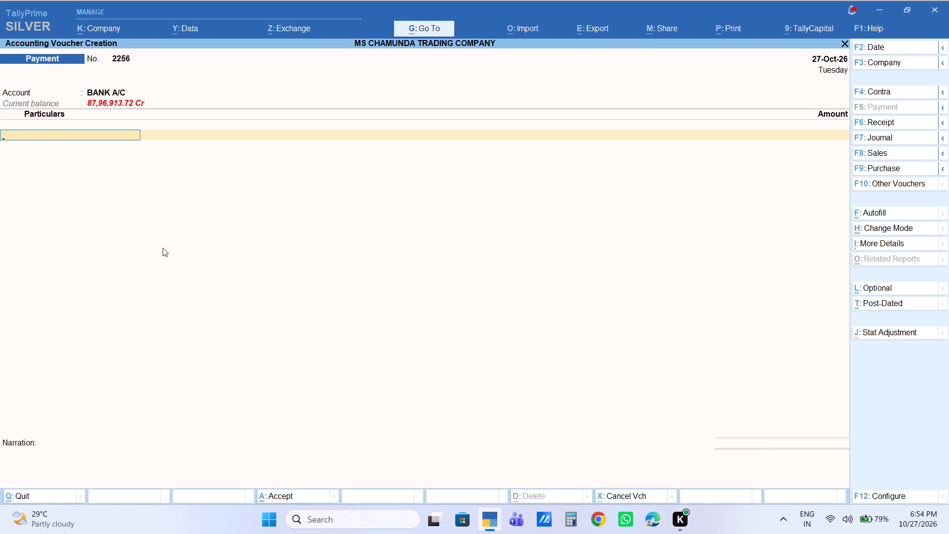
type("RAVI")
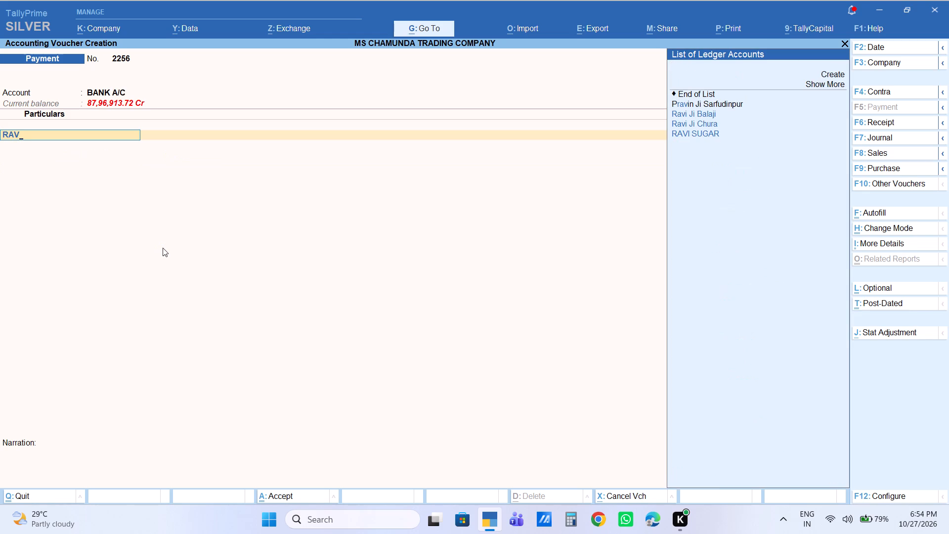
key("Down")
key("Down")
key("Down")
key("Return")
Allocate RAVI SUGAR's payment as Agst Ref, with 3,89,781 against bill 1229 and 1,10,219 against bill 1233.
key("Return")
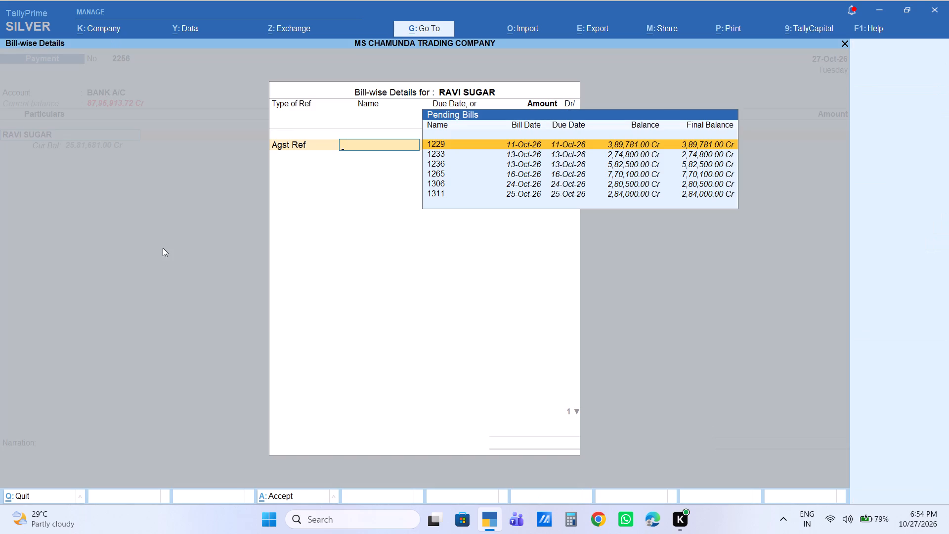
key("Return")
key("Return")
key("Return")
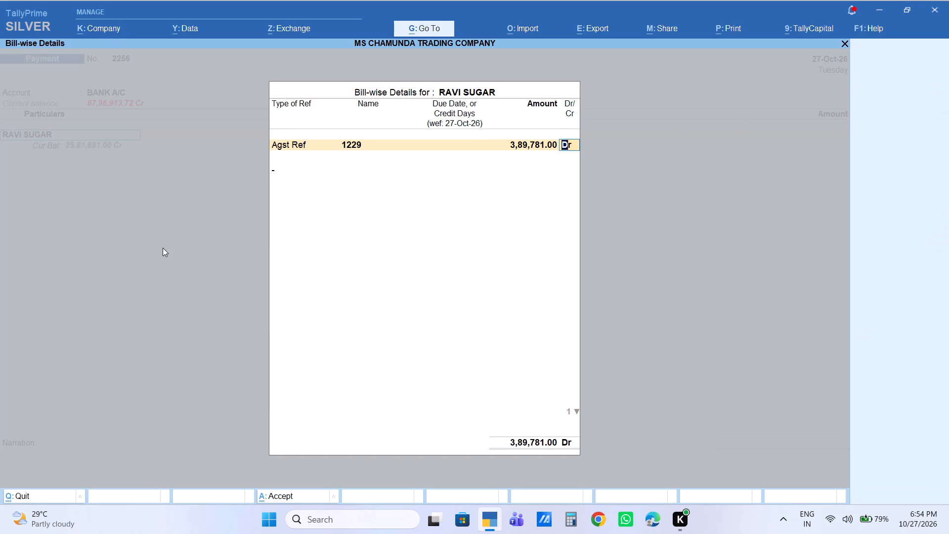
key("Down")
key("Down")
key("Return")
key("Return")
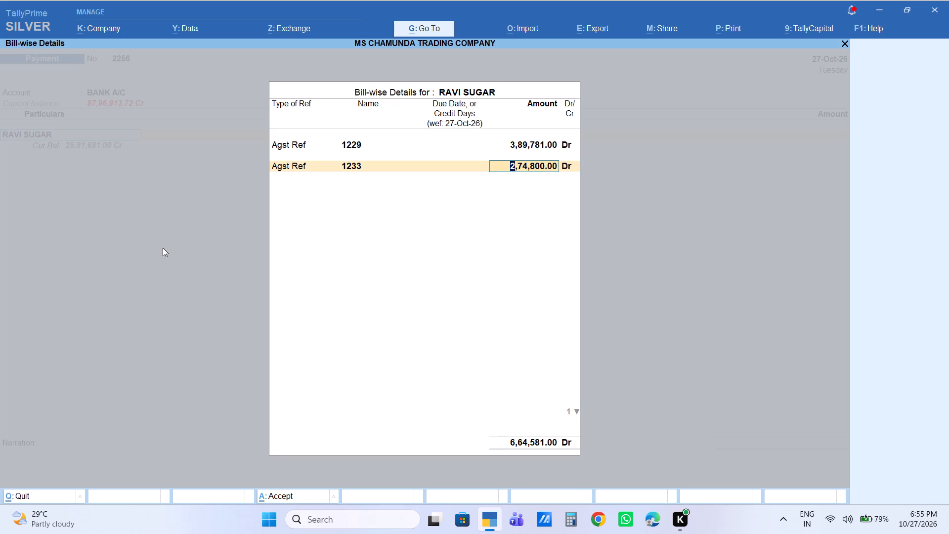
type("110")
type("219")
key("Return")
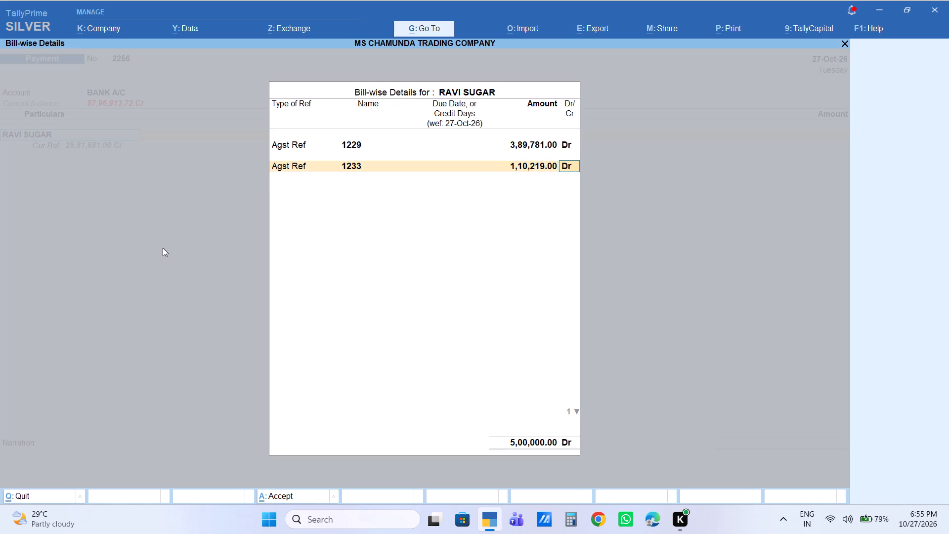
Complete RAVI SUGAR's bill allocation and save the 5,00,000 bank payment voucher without a narration.
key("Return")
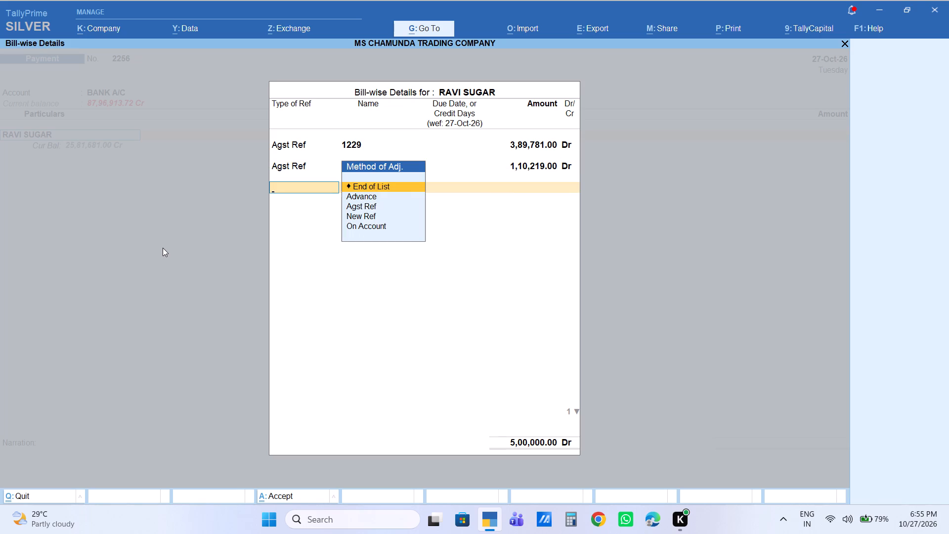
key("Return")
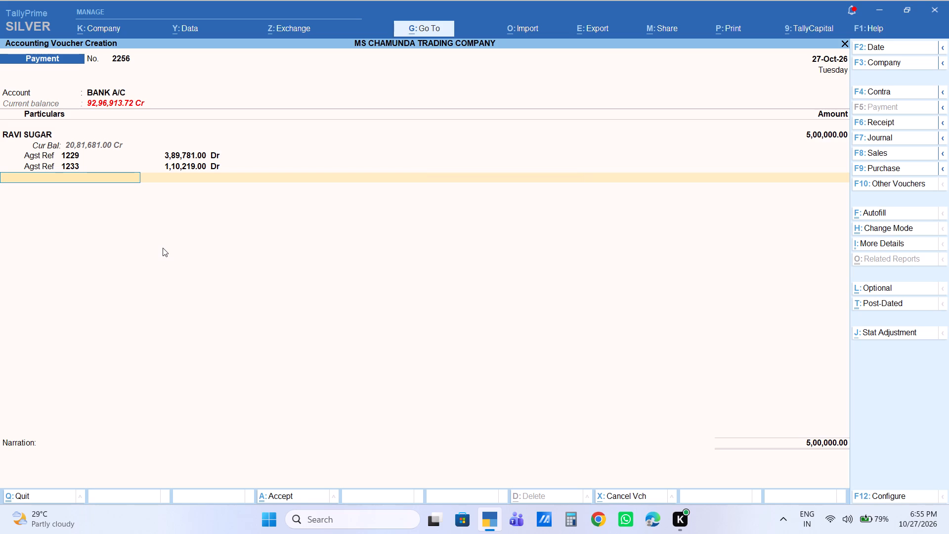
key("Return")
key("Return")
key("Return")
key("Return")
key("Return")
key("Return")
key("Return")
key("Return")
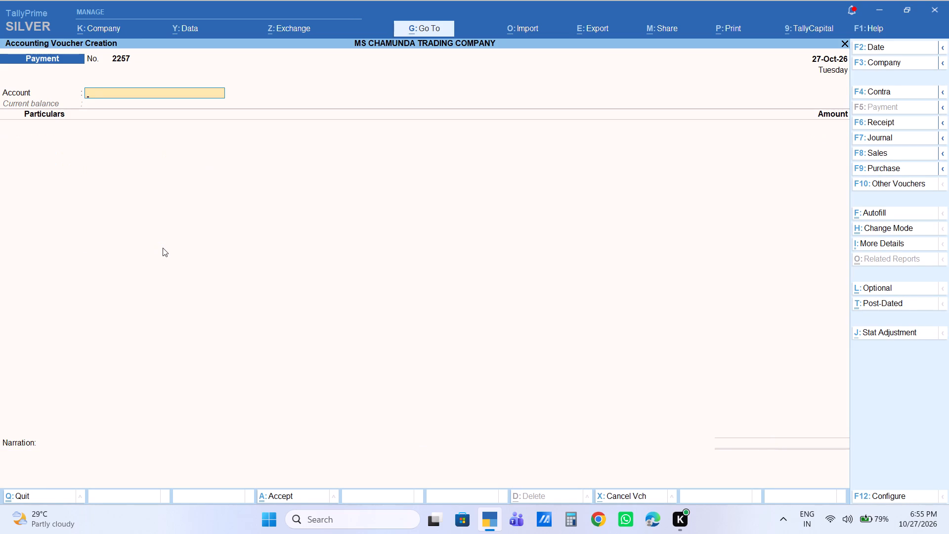
Start a payment voucher with Cash as the account and Rajiv Ji Namaste India as the paid ledger.
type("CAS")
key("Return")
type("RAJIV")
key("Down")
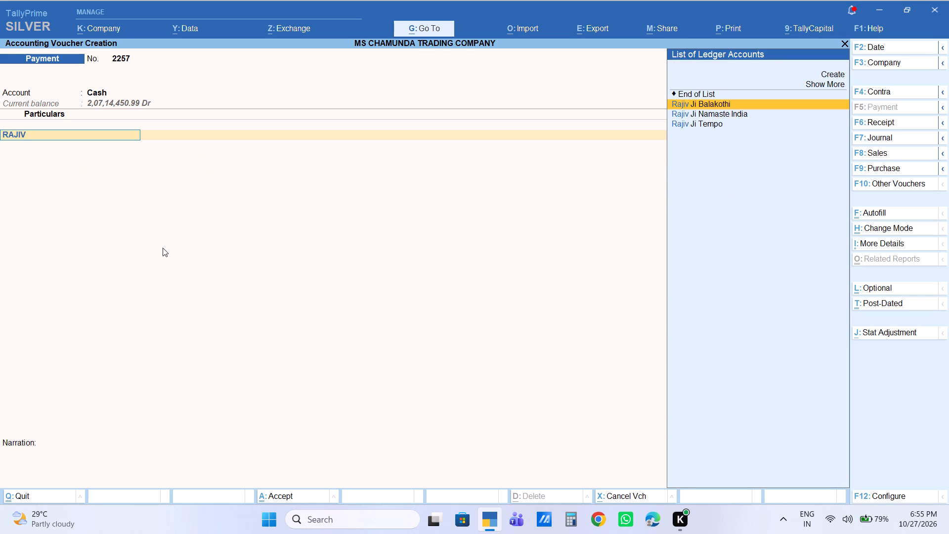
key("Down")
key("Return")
Allocate 10,000 Dr as Agst Ref against bill 1066 and save the voucher without a narration.
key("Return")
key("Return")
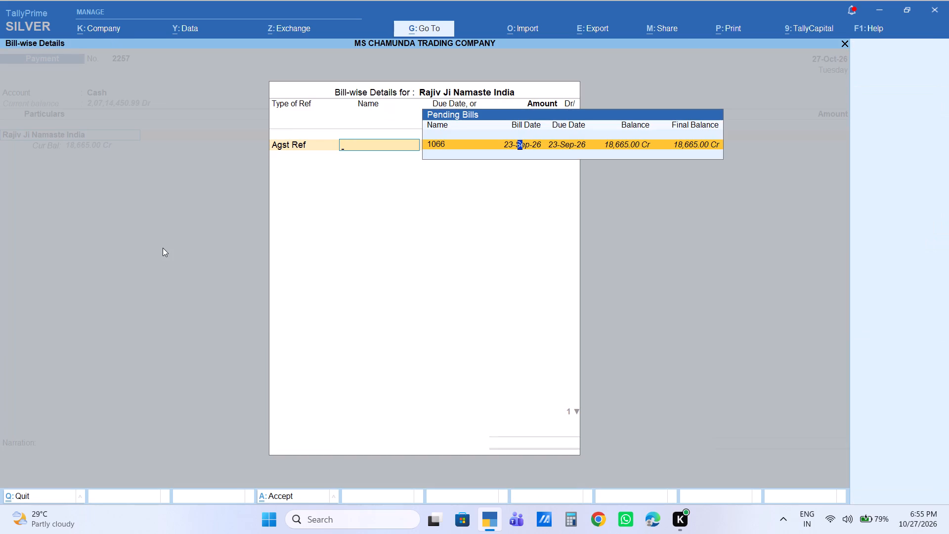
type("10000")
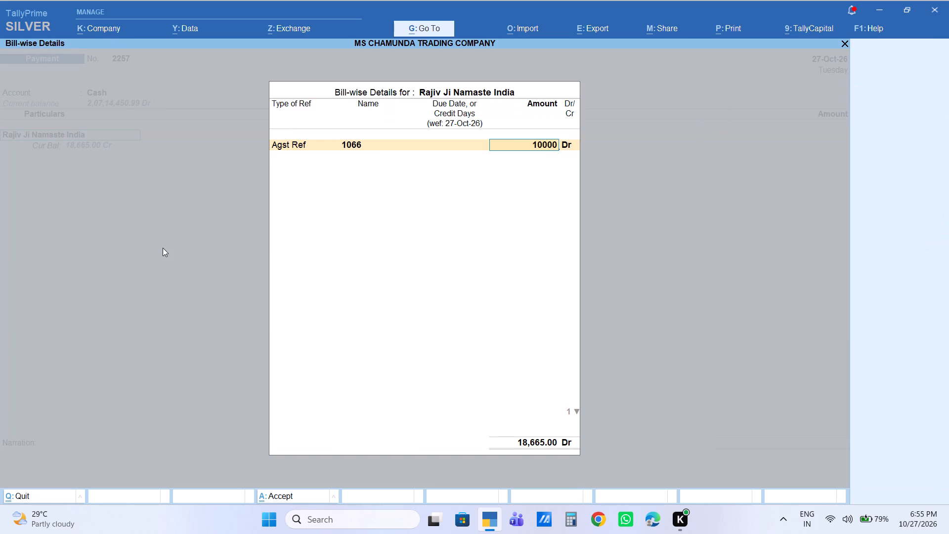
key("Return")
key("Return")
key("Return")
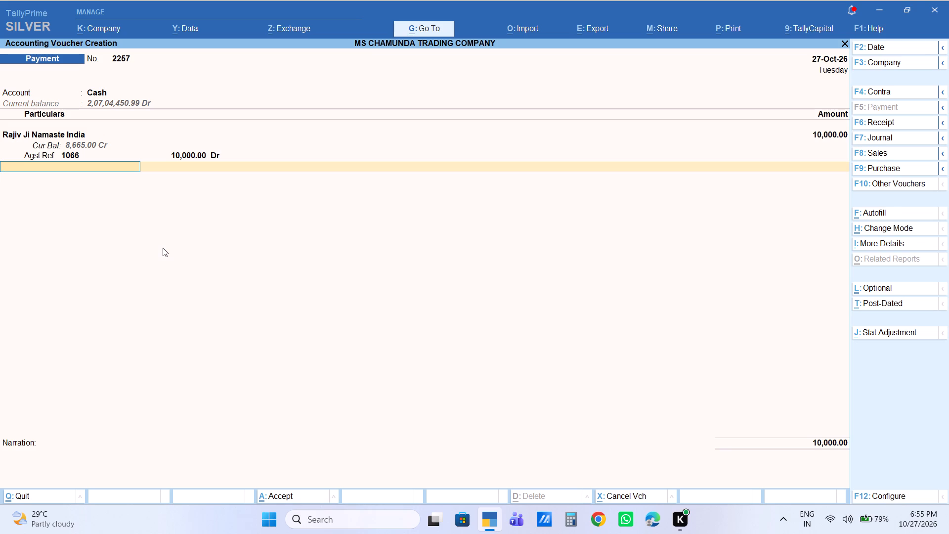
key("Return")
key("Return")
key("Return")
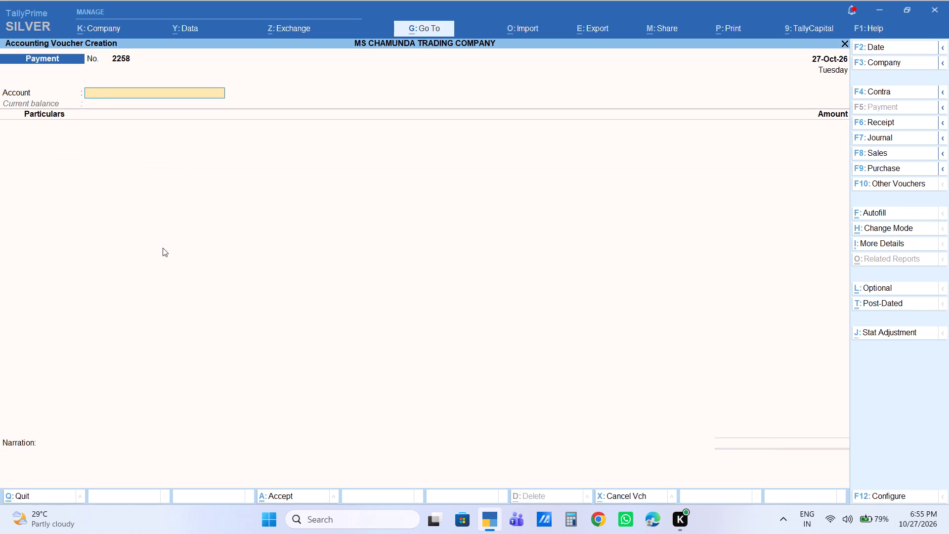
Start a payment voucher with Cash as the account and the sattu supplier Bablu as the paid ledger.
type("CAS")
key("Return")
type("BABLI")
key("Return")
Allocate 50,000 Dr as Agst Ref against bill 1188 and save the voucher without a narration.
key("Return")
key("Return")
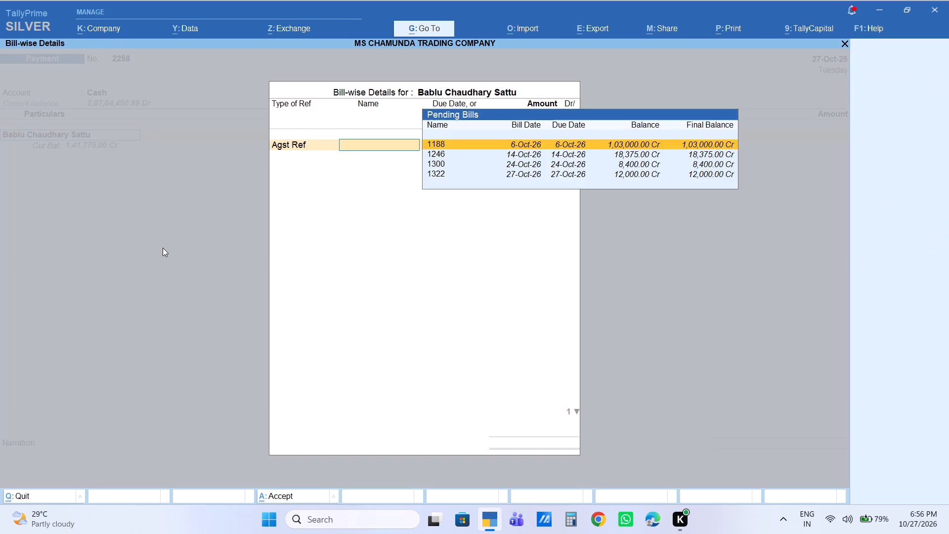
key("Down")
key("Down")
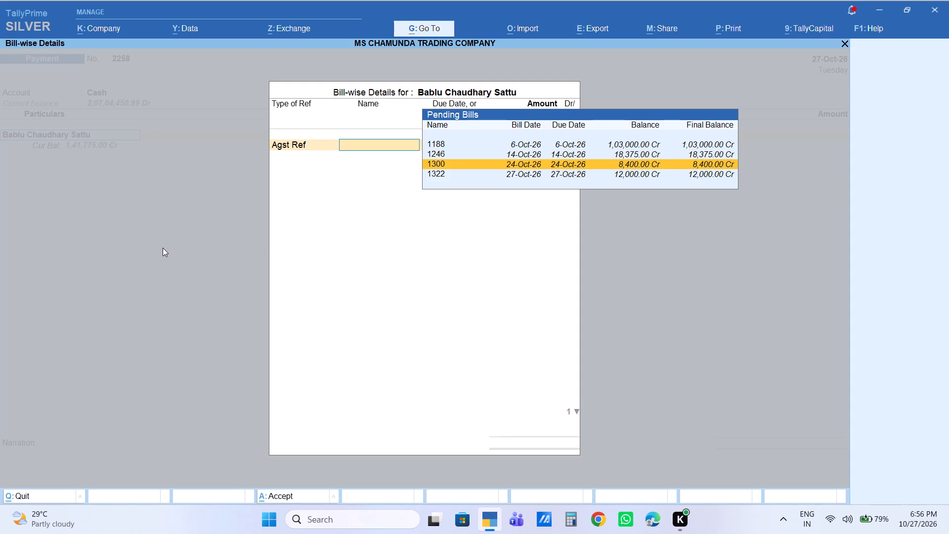
key("Down")
key("Up")
key("Up")
key("Up")
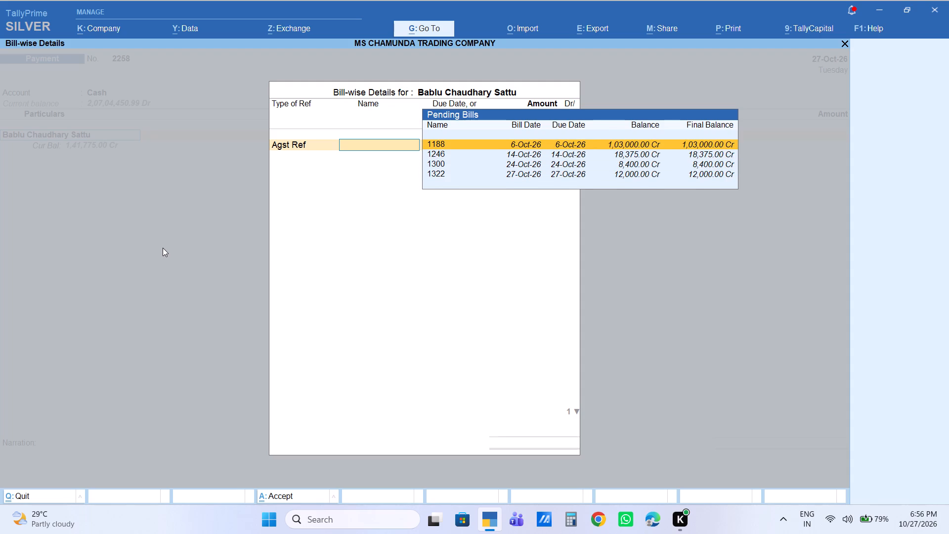
key("Return")
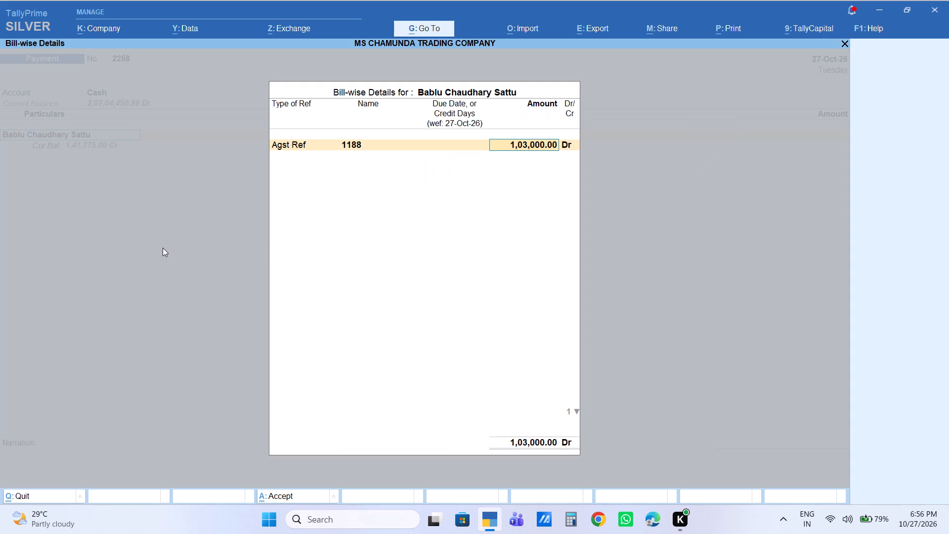
type("50000")
key("Return")
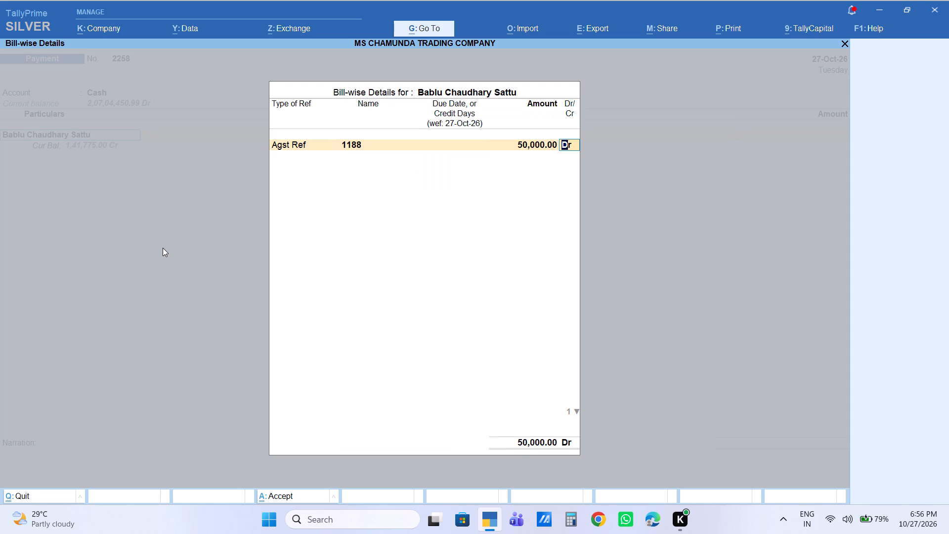
key("Return")
key("Return")
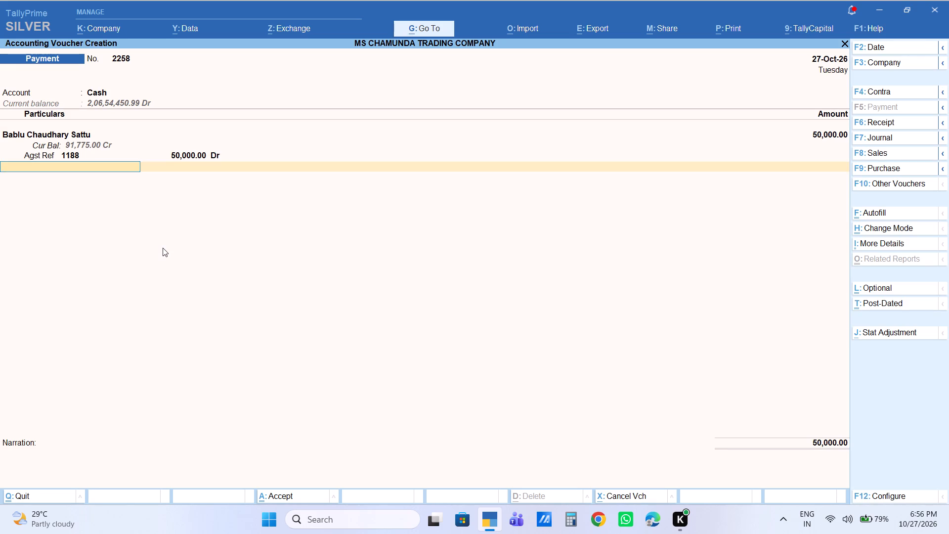
key("Return")
key("Return")
key("Return")
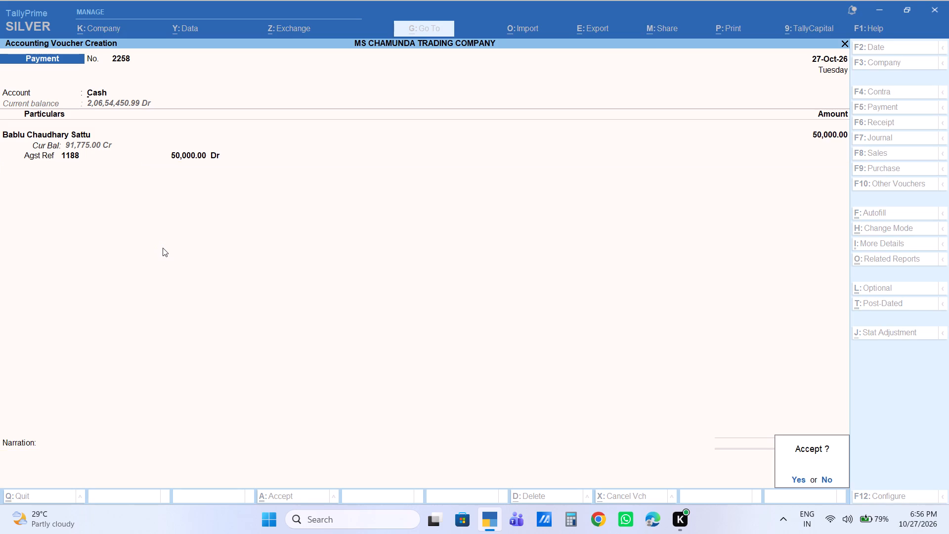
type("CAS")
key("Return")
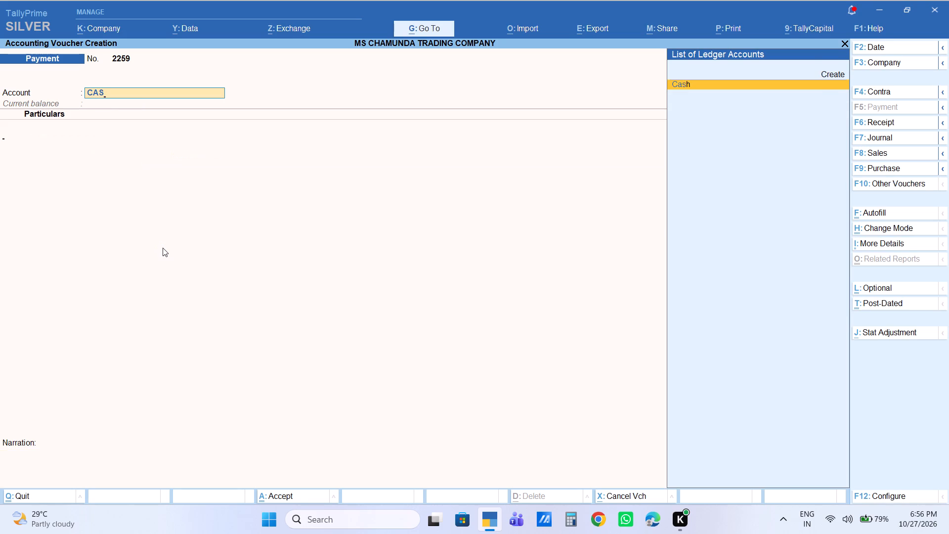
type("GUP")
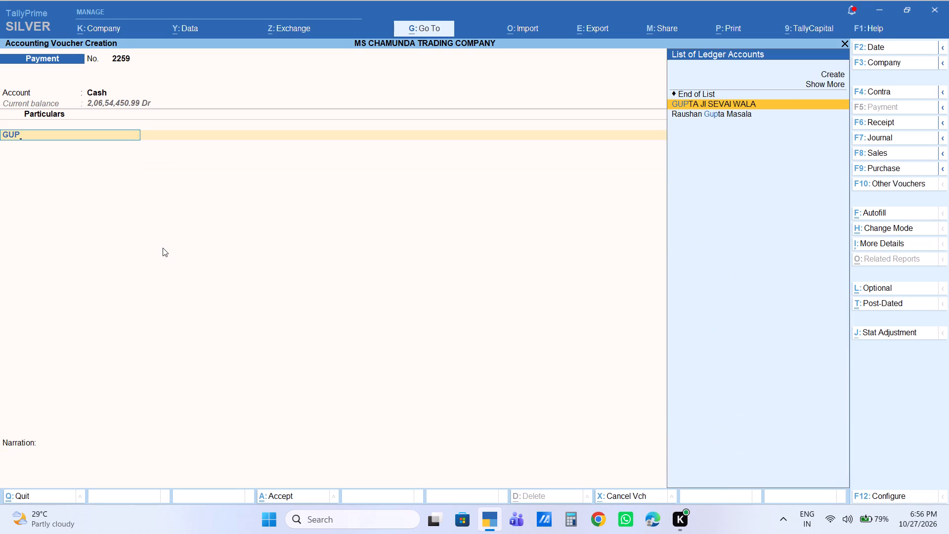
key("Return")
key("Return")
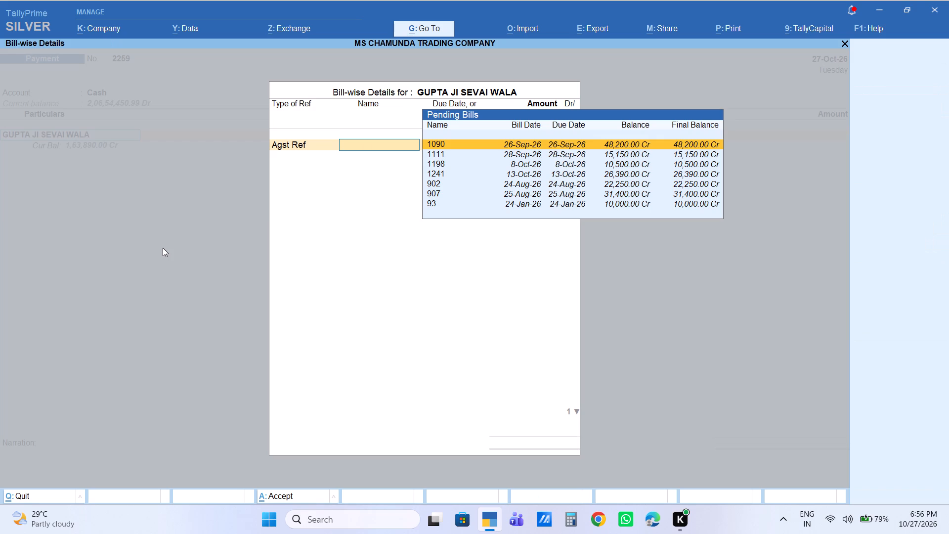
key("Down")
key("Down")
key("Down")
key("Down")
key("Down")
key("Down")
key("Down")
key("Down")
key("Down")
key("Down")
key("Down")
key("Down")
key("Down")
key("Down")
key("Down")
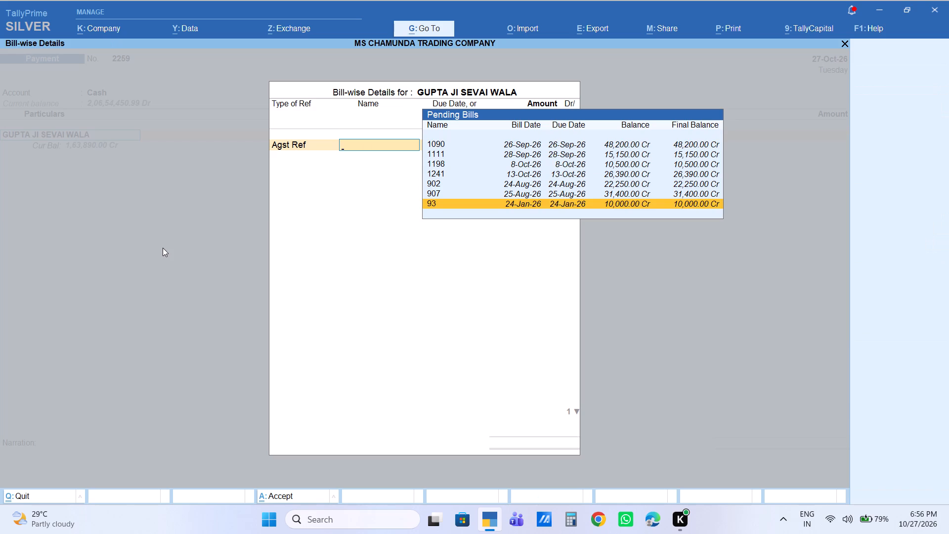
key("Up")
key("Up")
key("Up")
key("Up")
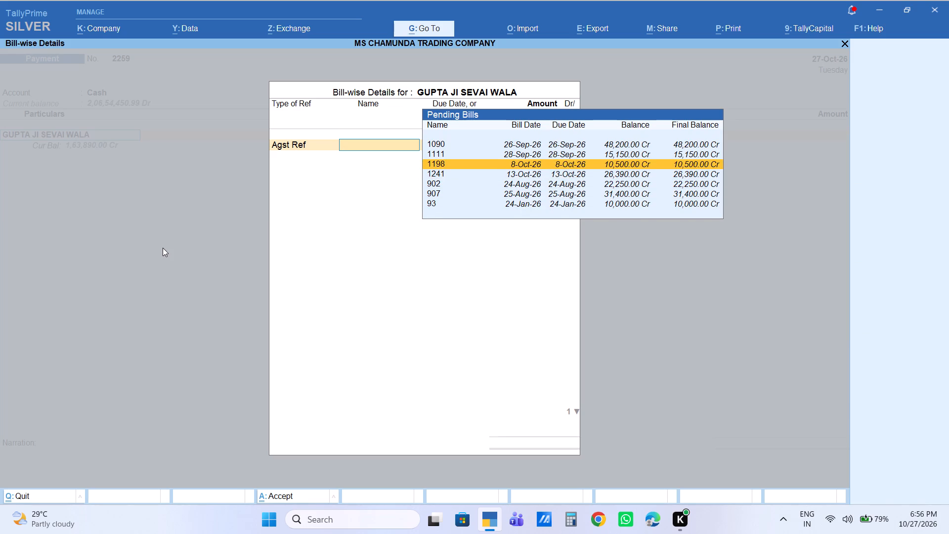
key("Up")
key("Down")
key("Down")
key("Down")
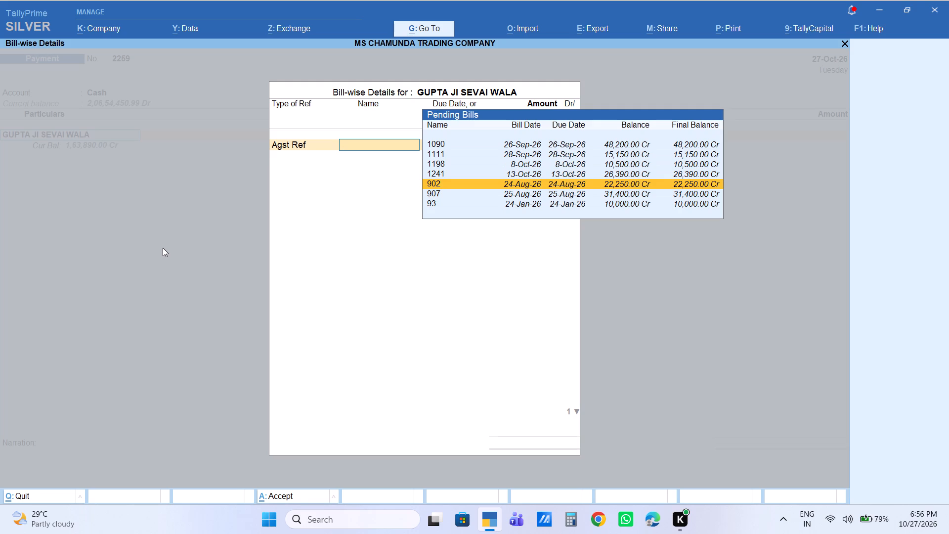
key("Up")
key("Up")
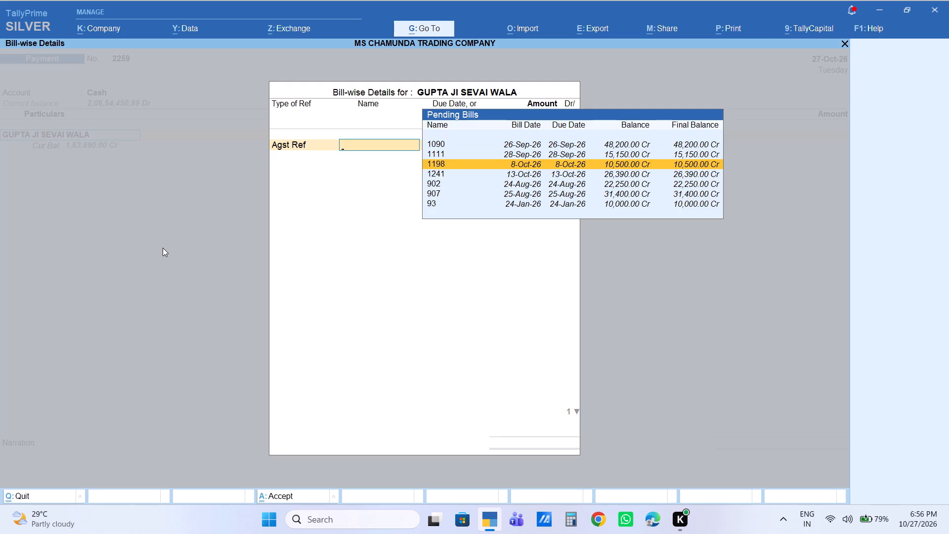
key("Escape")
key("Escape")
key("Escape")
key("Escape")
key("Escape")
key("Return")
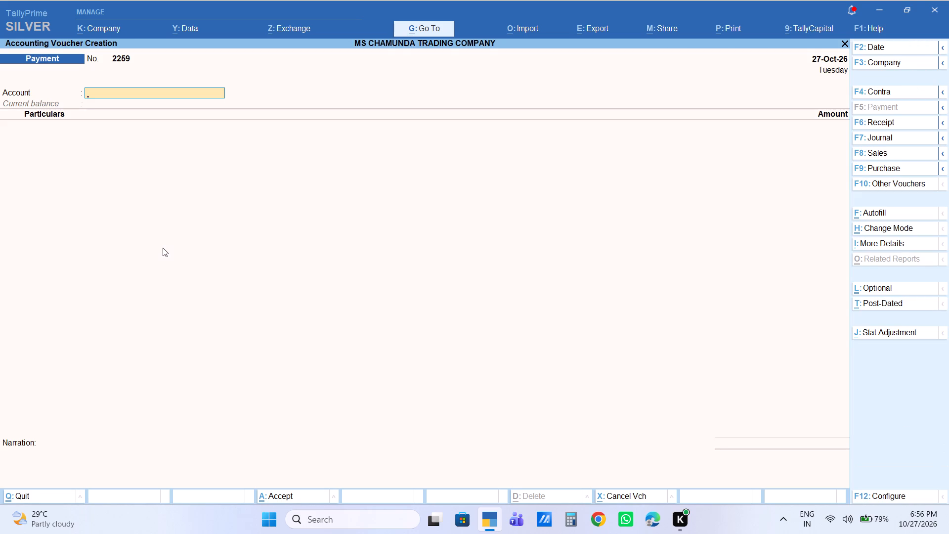
Start a payment voucher with Cash as the account and Krishna Jee TEL as the paid ledger.
type("CAS")
key("Return")
type("KRISHNA")
key("Down")
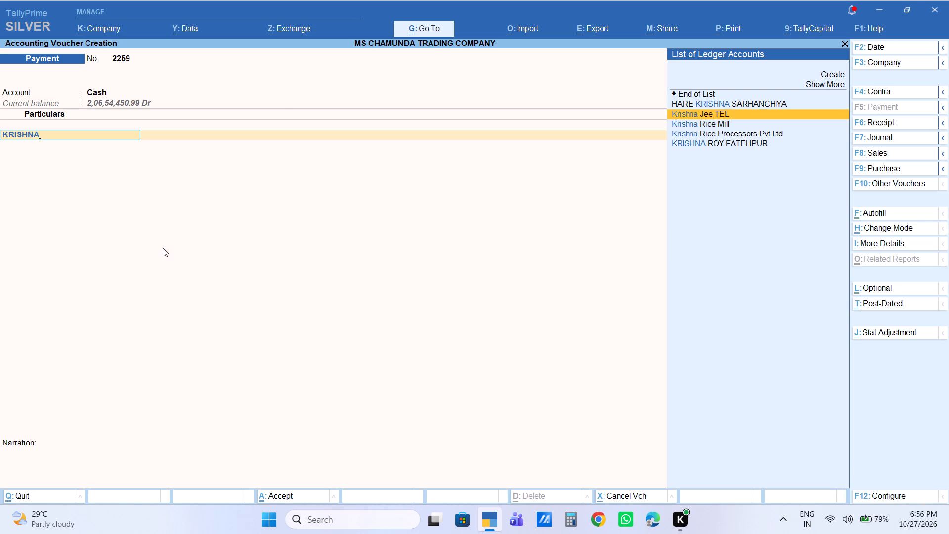
key("Return")
Allocate 10,000 Dr as Agst Ref against bill 1257, add the narration GODAM PAR and save the voucher.
key("Return")
key("Return")
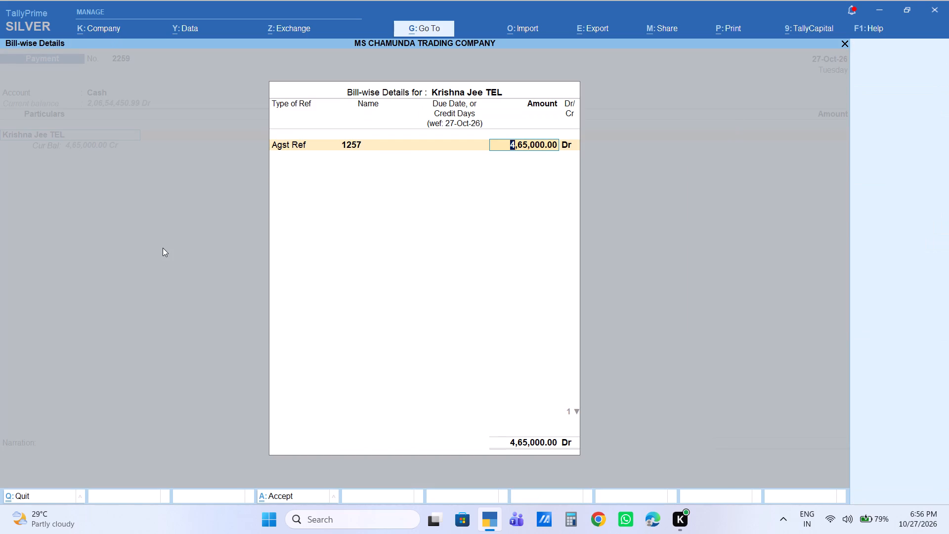
type("10000")
key("Return")
key("Return")
key("Return")
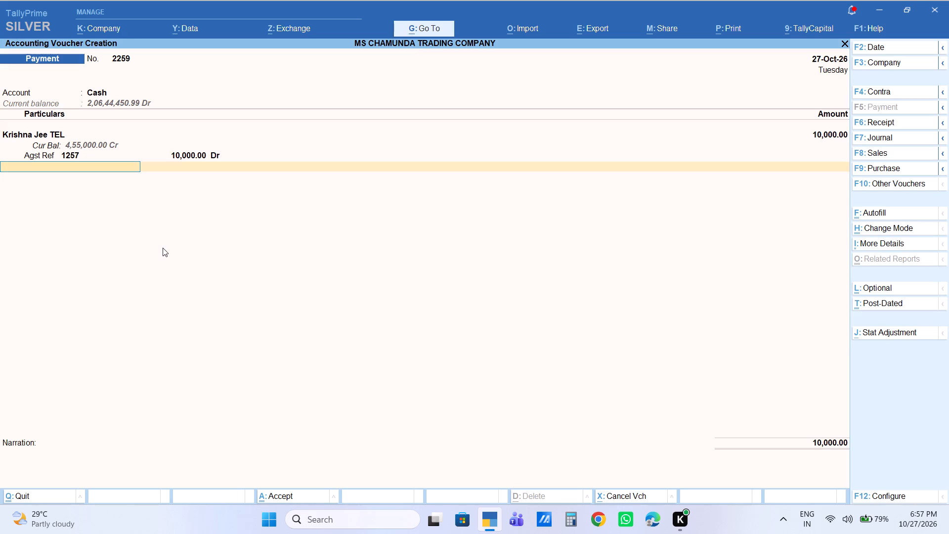
key("Return")
type("GODAM PAR")
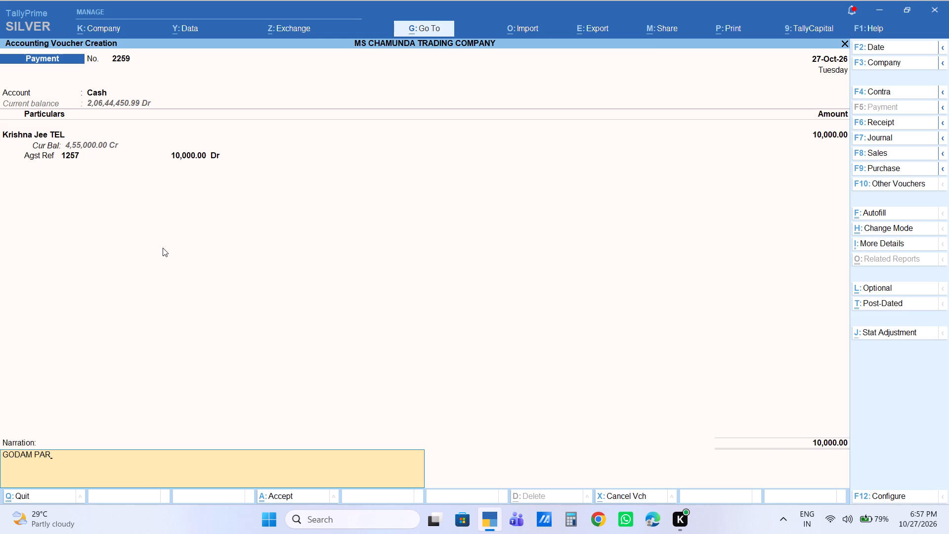
key("Return")
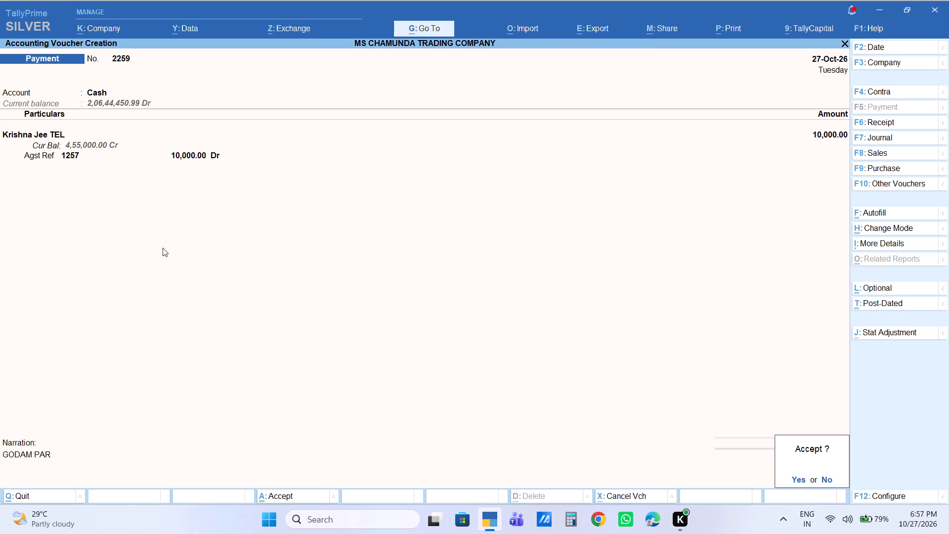
key("Return")
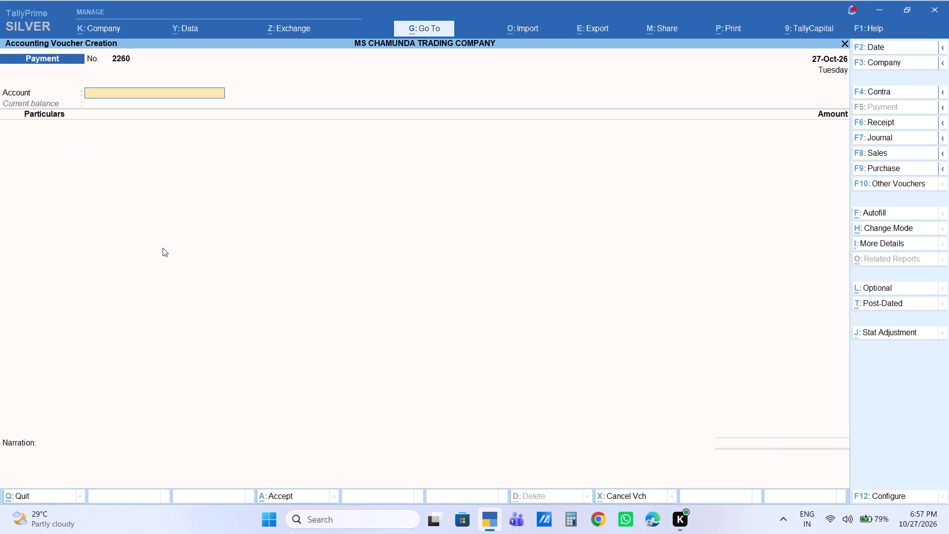
type("CAS")
key("Return")
type("RAUNAK")
key("Return")
key("Return")
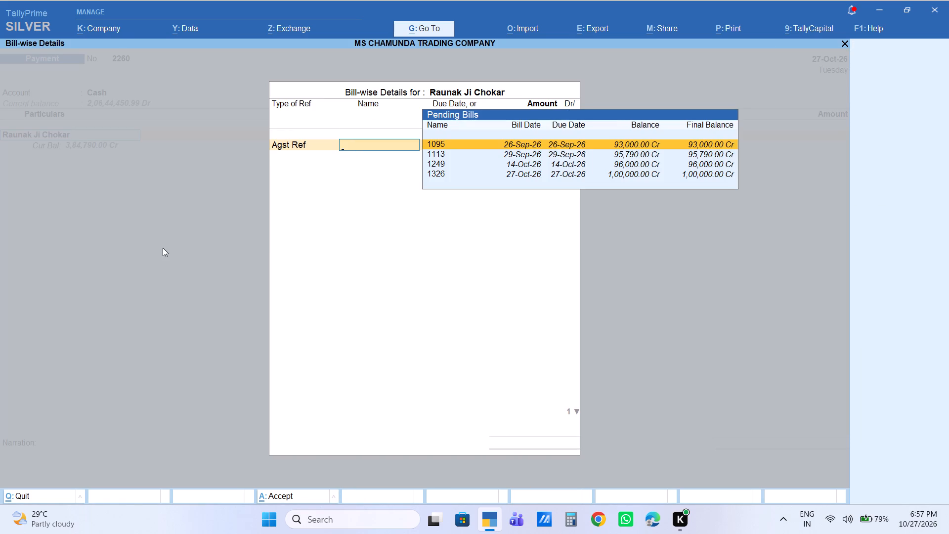
Allocate 50,000 Dr as Agst Ref against bill 1095 and save the voucher without a narration.
key("Down")
key("Down")
key("Down")
key("Down")
key("Down")
key("Down")
key("Down")
key("Down")
key("Down")
key("Down")
key("Up")
key("Up")
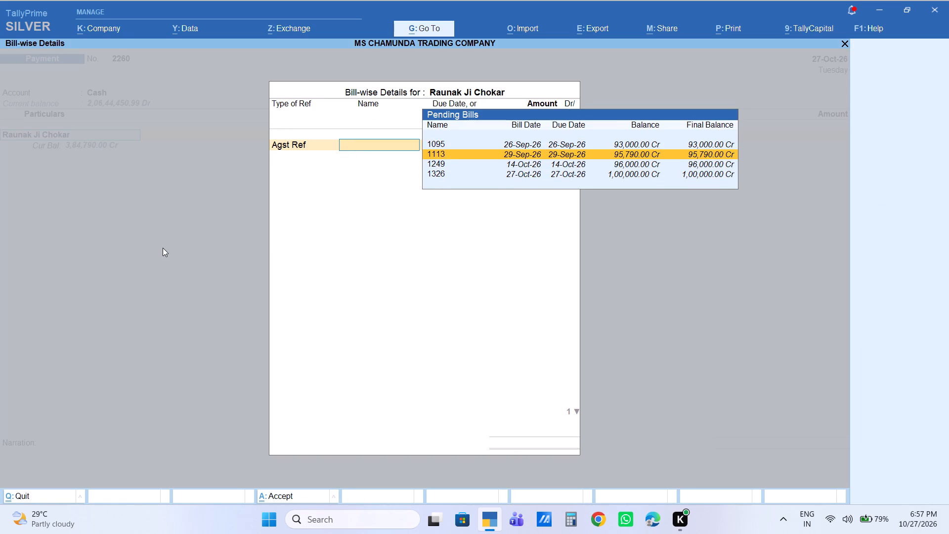
key("Up")
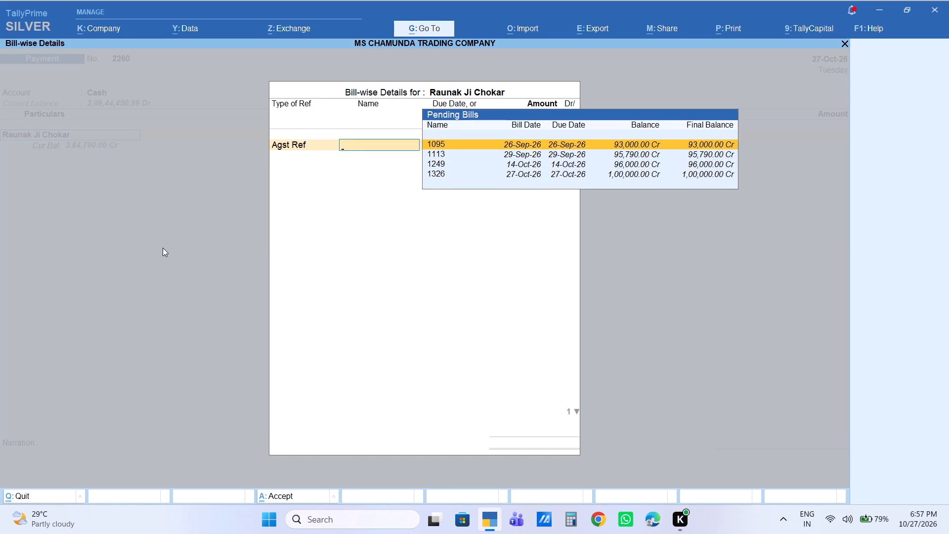
key("Return")
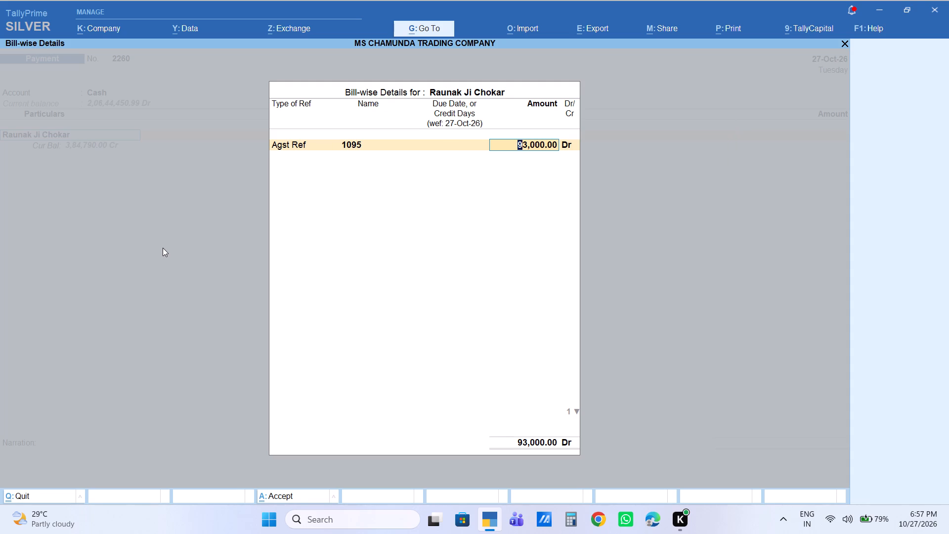
type("50000")
key("Return")
key("Return")
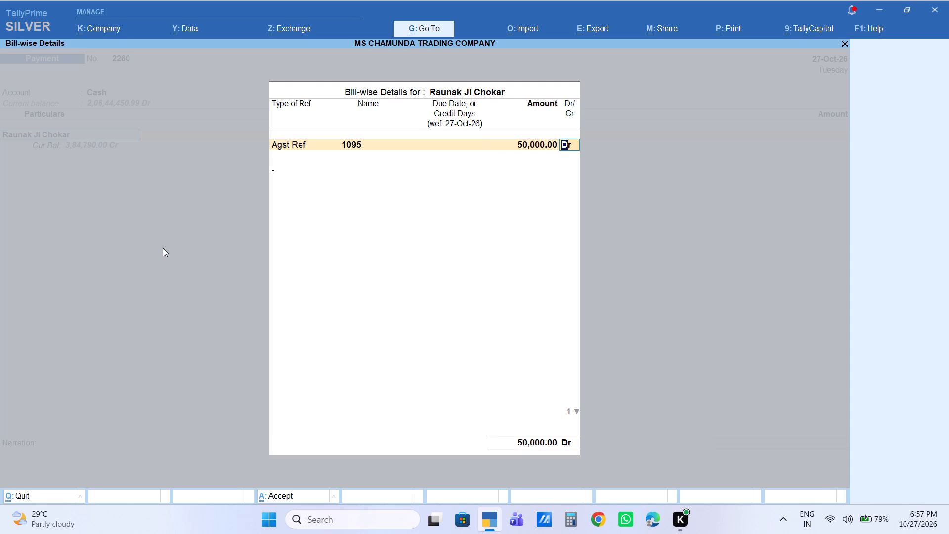
key("Return")
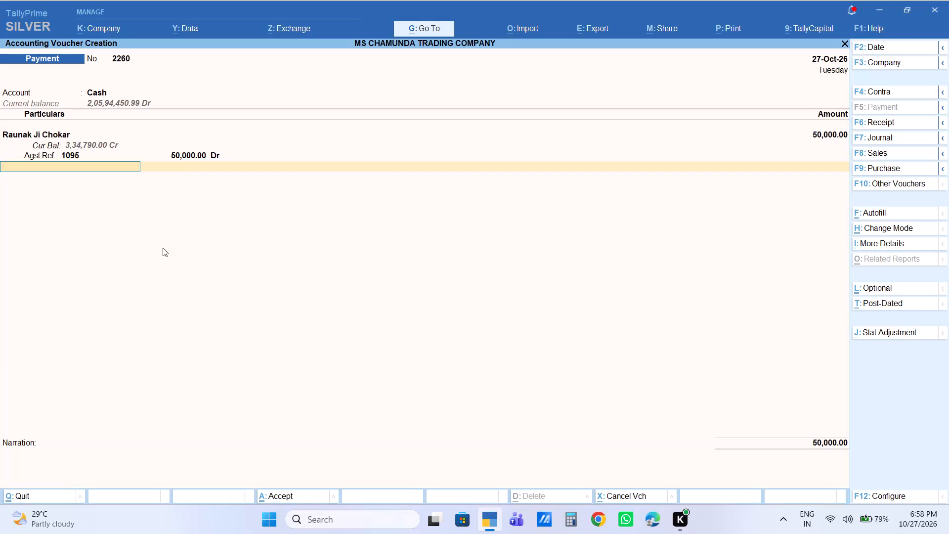
key("Return")
key("Return")
key("Return")
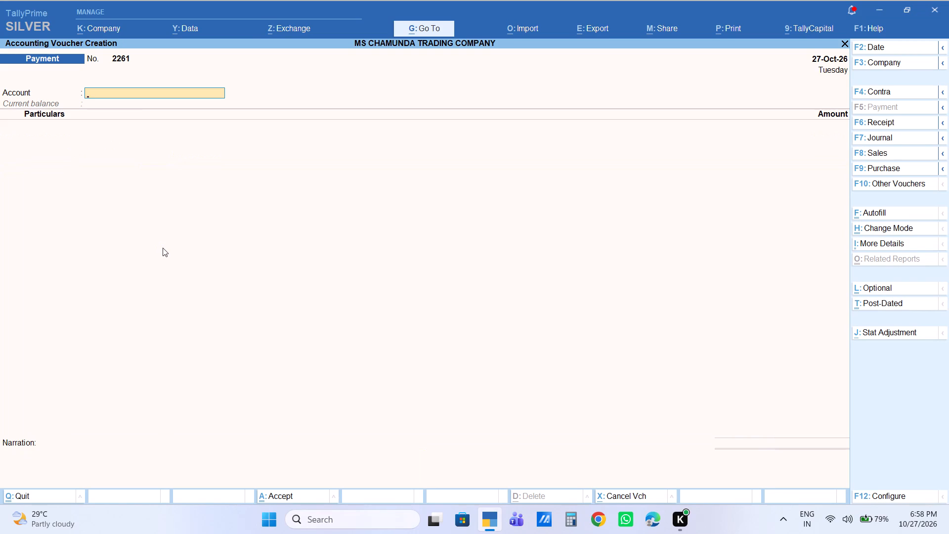
Start a payment voucher with Cash as the account, the Sumit ledger as the paid party and Agst Ref as the reference type.
type("CA")
key("Return")
type("SUMIT")
key("Return")
key("Return")
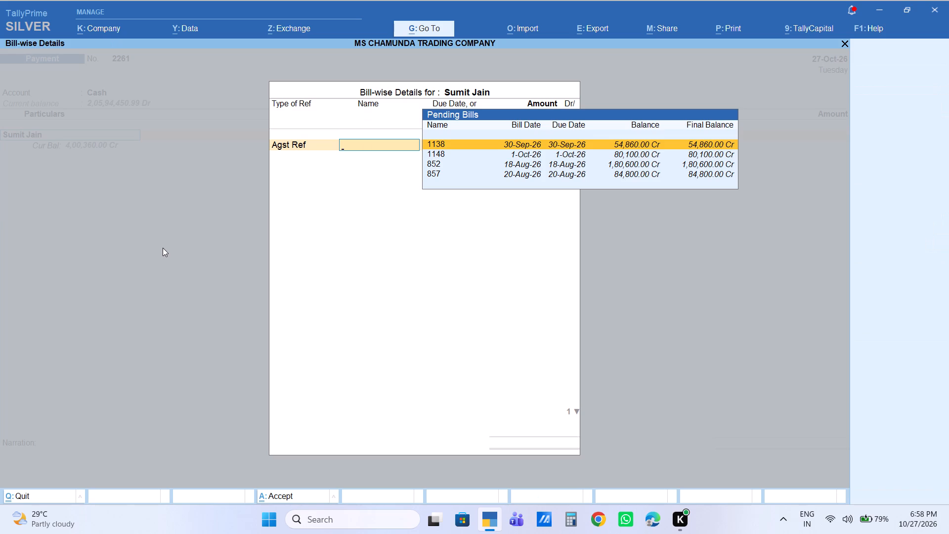
Allocate 50,000 Dr as Agst Ref against bill 1138 and save the voucher without a narration.
key("Down")
key("Down")
key("Down")
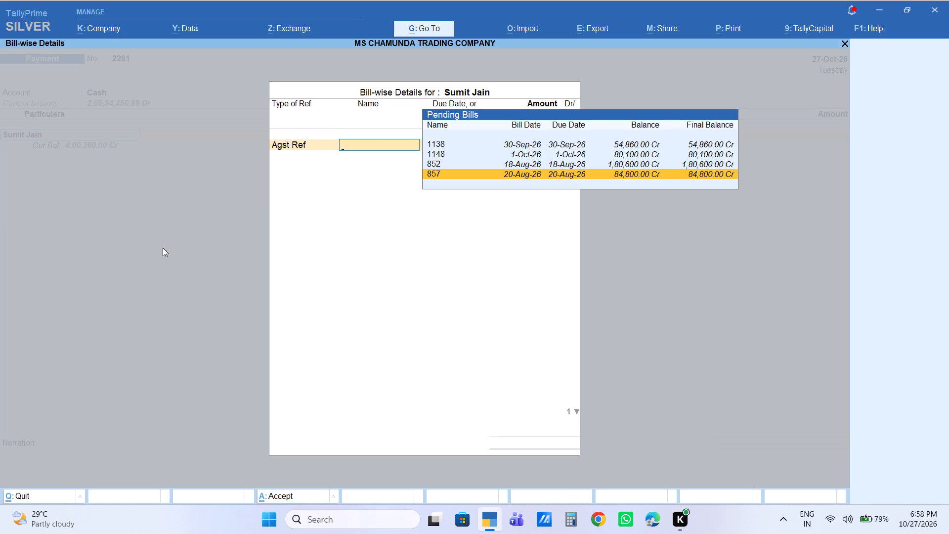
key("Up")
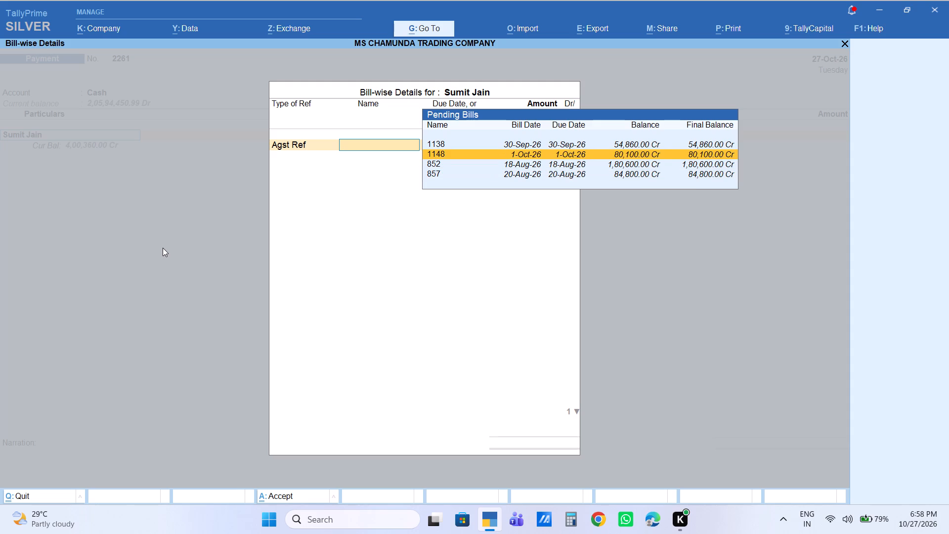
key("Up")
key("Return")
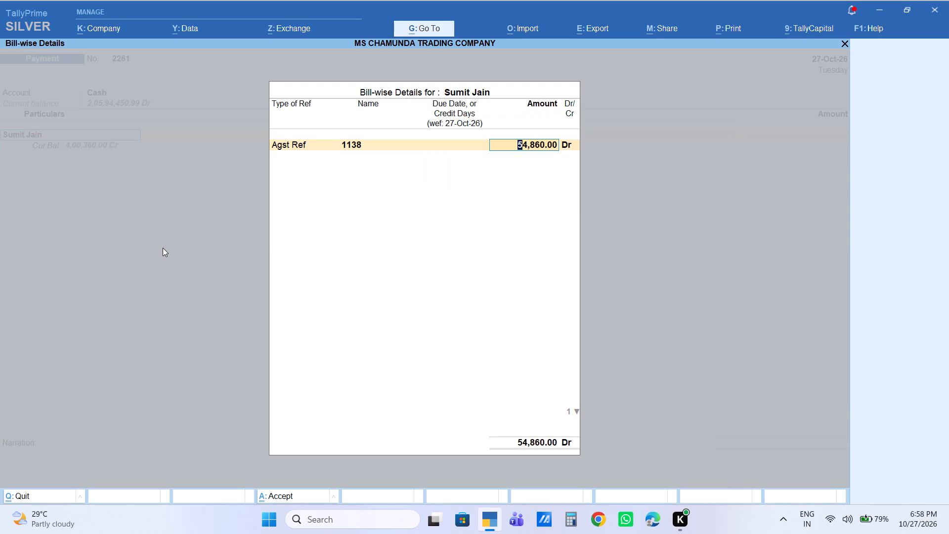
type("50000")
key("Return")
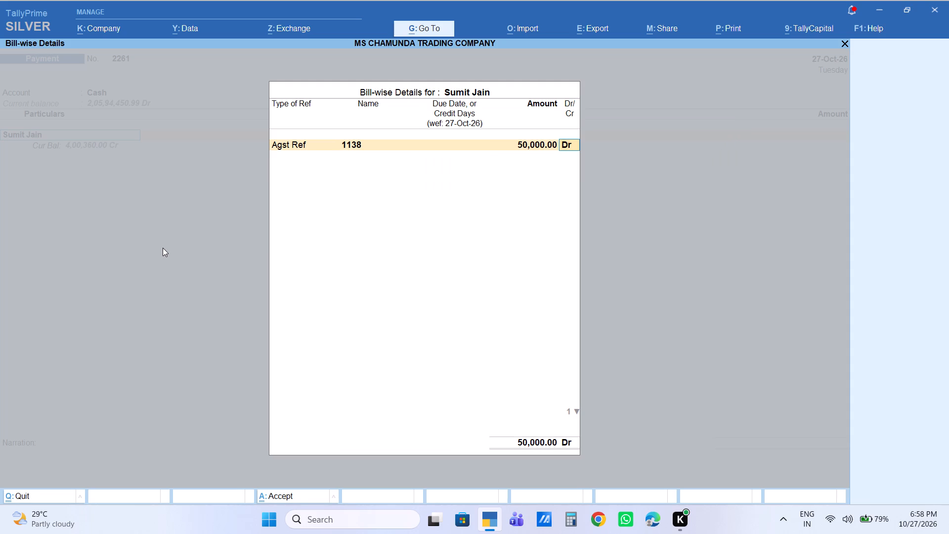
key("Return")
key("Return")
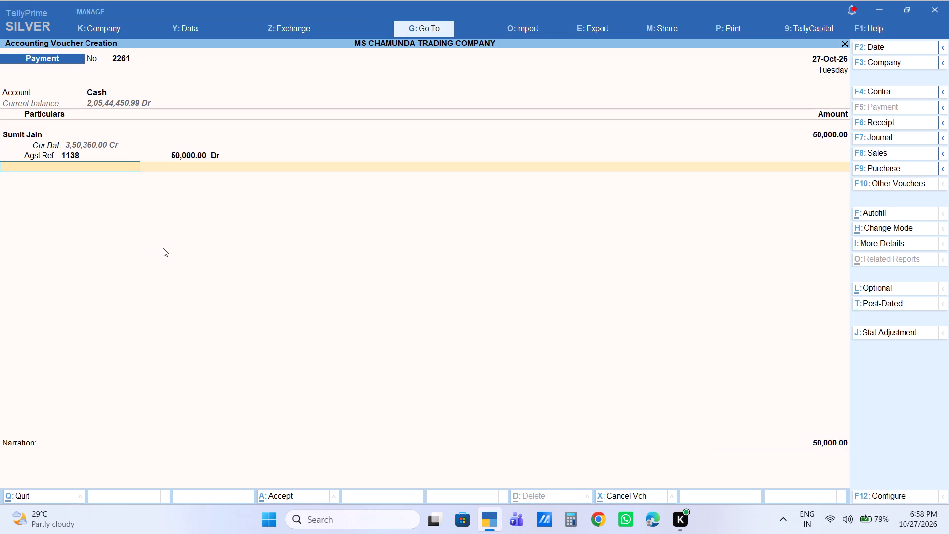
key("Return")
key("Return")
key("Return")
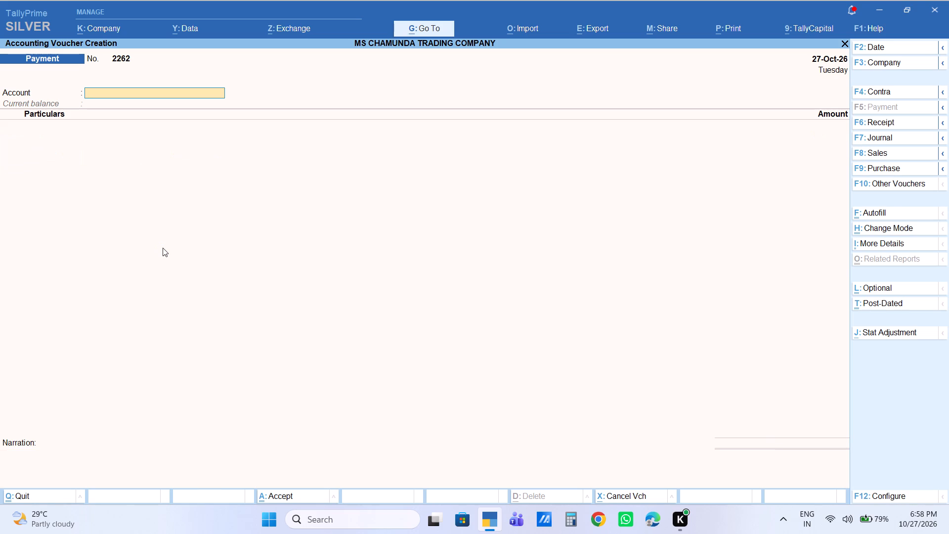
Start a payment voucher with Cash as the account, BHOLA JI TEJPATTA as the paid ledger and Agst Ref as the reference type.
type("CAS")
key("Return")
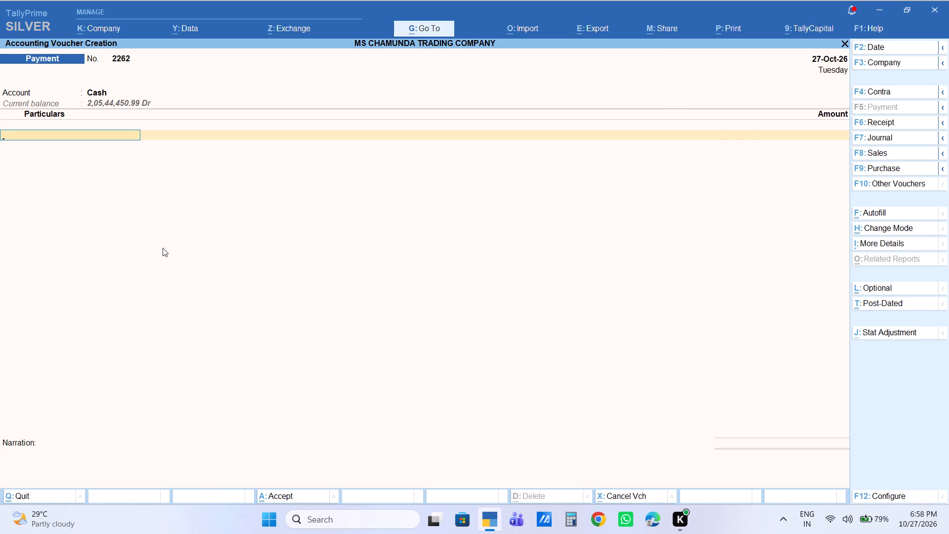
type("BHOLA")
key("Return")
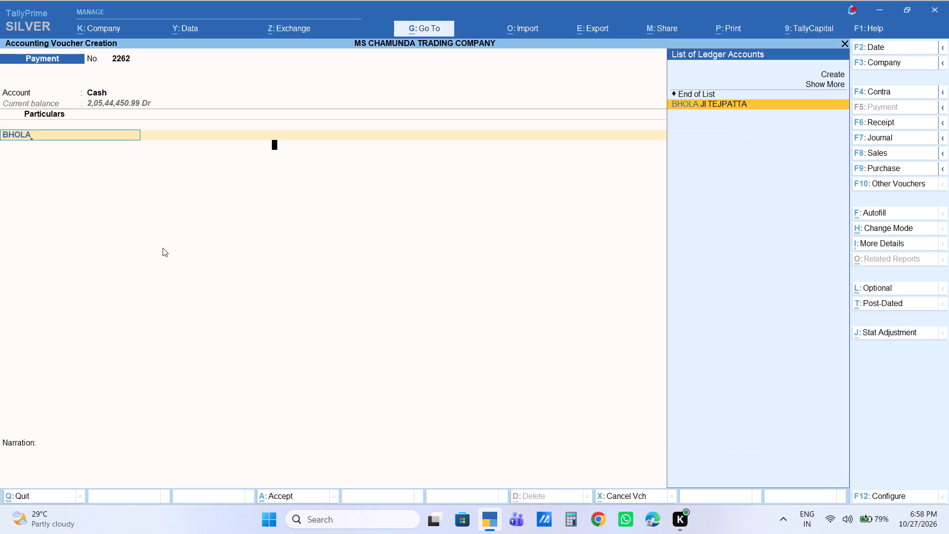
key("Return")
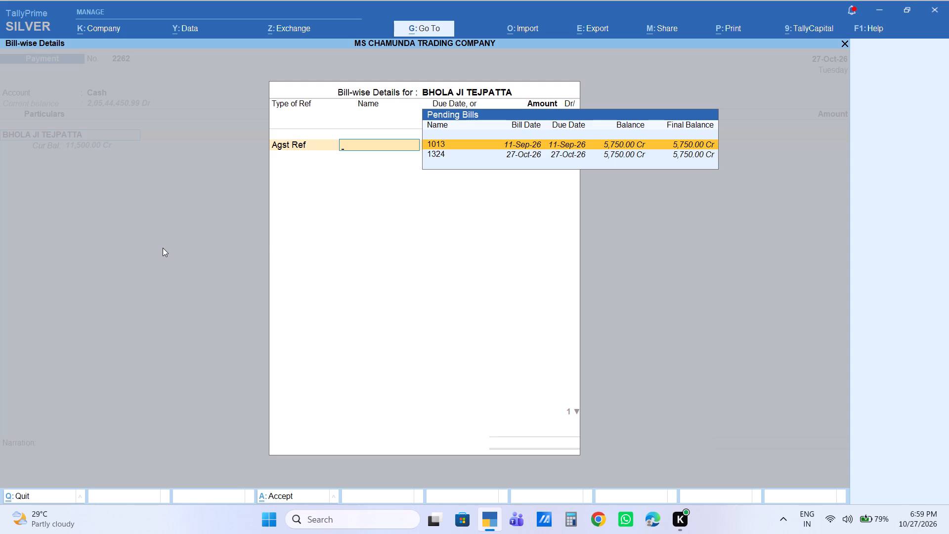
Allocate 5,750 Dr against bill 1013, add the narration BHUGTANI 11/09/26 and save the voucher.
key("Return")
key("Return")
key("Return")
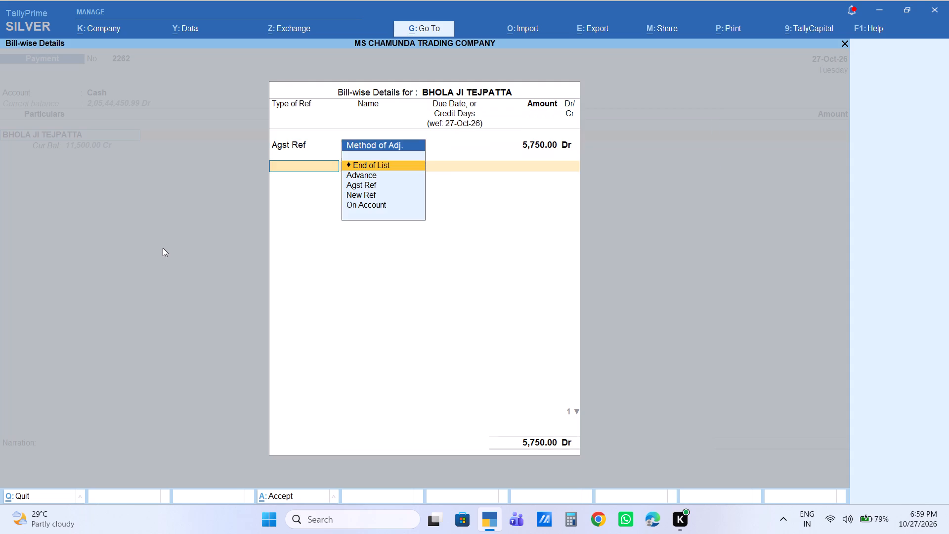
key("Return")
key("Return")
type("BHUGTANI")
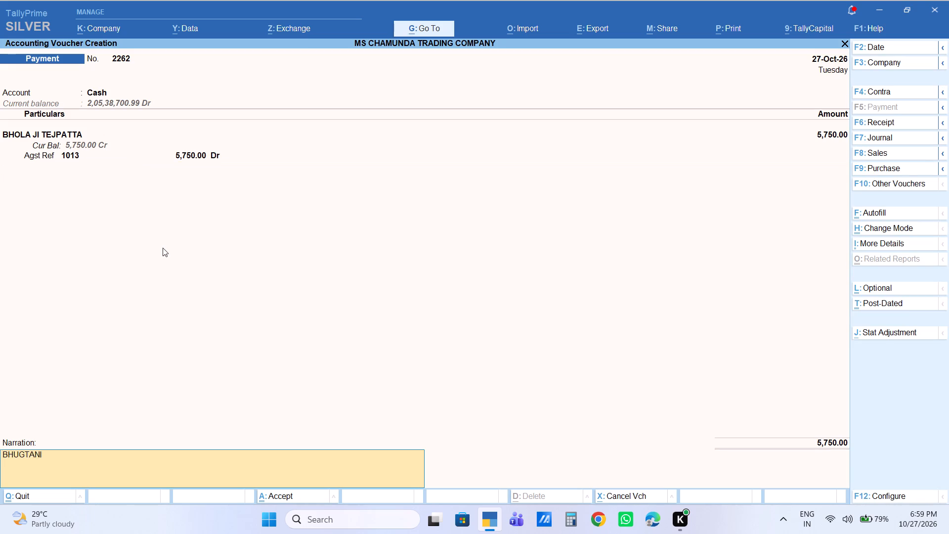
key("space")
type("11/0")
type("9/")
type("26")
key("Return")
key("Return")
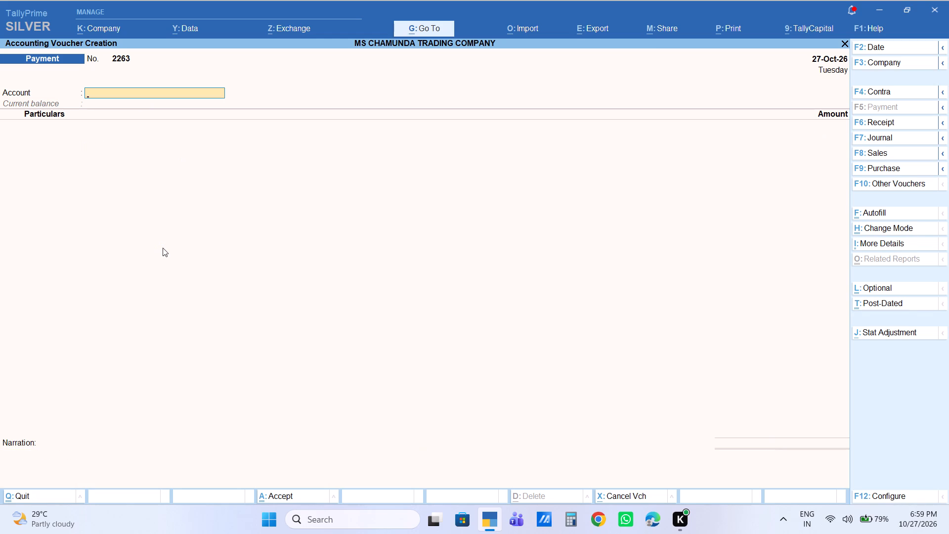
Start a payment voucher with Cash as the account, KANHAI JI BROKER as the paid ledger and Agst Ref as the reference type.
type("CAS")
key("Return")
type("KANHA")
key("Down")
key("Return")
key("Return")
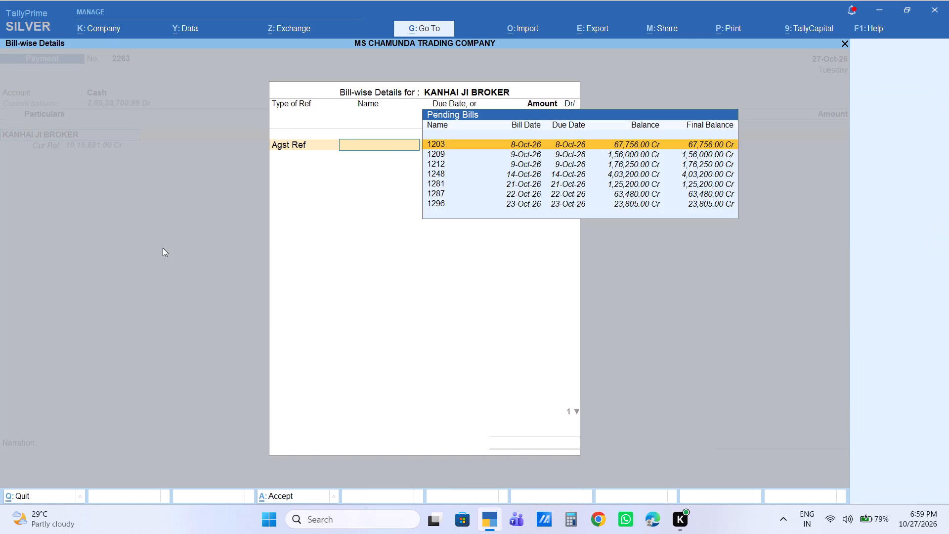
Review the dates and balances of KANHAI JI BROKER's pending bills.
key("Down")
key("Down")
key("Down")
key("Down")
key("Down")
key("Down")
key("Down")
key("Down")
key("Down")
key("Down")
key("Down")
key("Down")
key("Down")
key("Down")
key("Up")
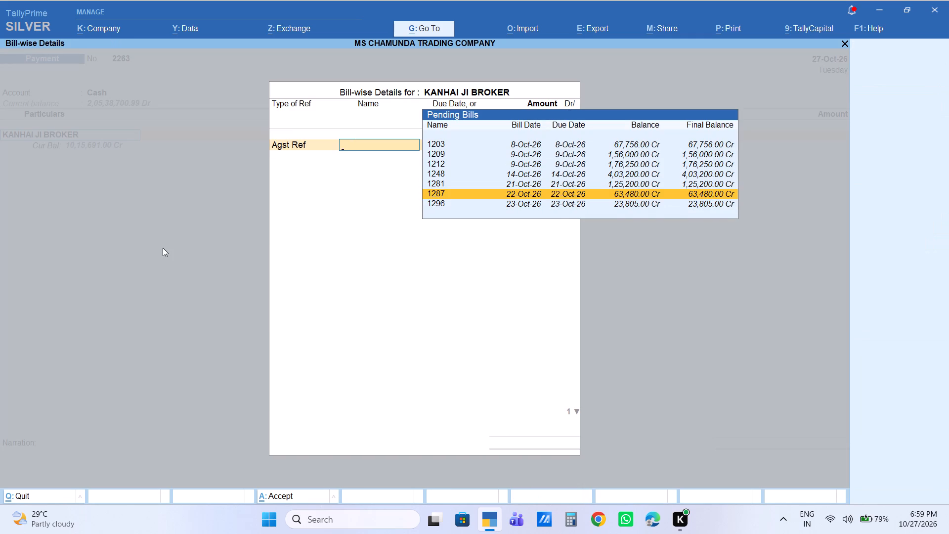
key("Up")
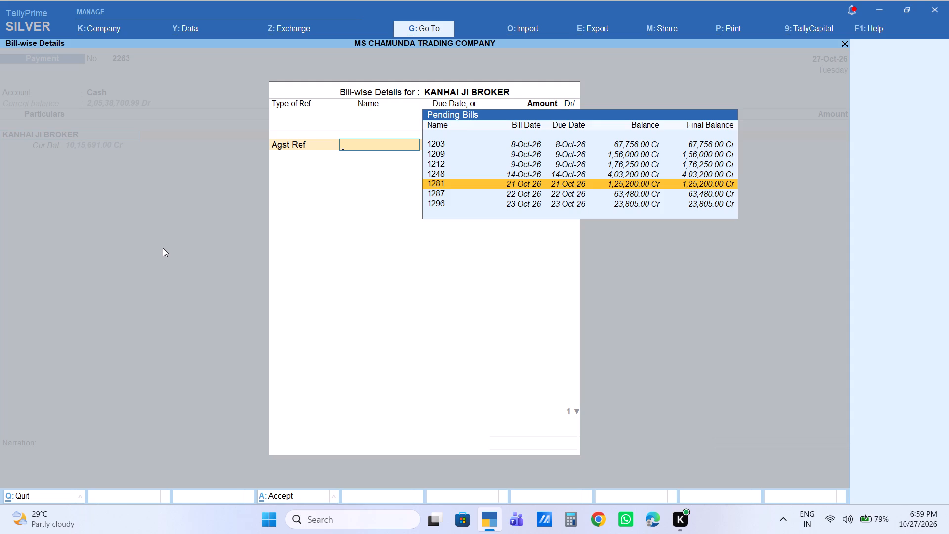
key("Up")
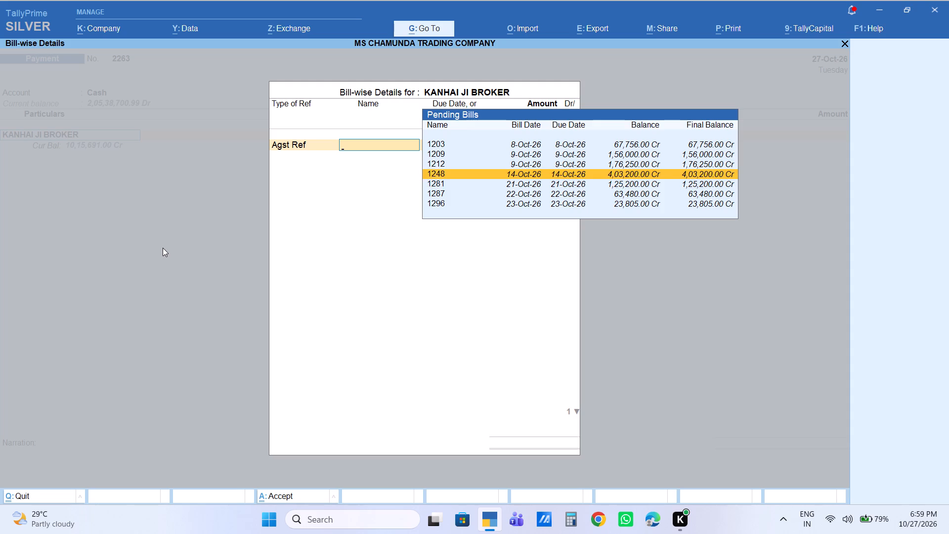
key("Down")
key("Down")
key("Down")
key("Down")
key("Down")
key("Down")
key("Down")
key("Down")
key("Down")
key("Down")
key("Down")
key("Down")
key("Down")
key("Down")
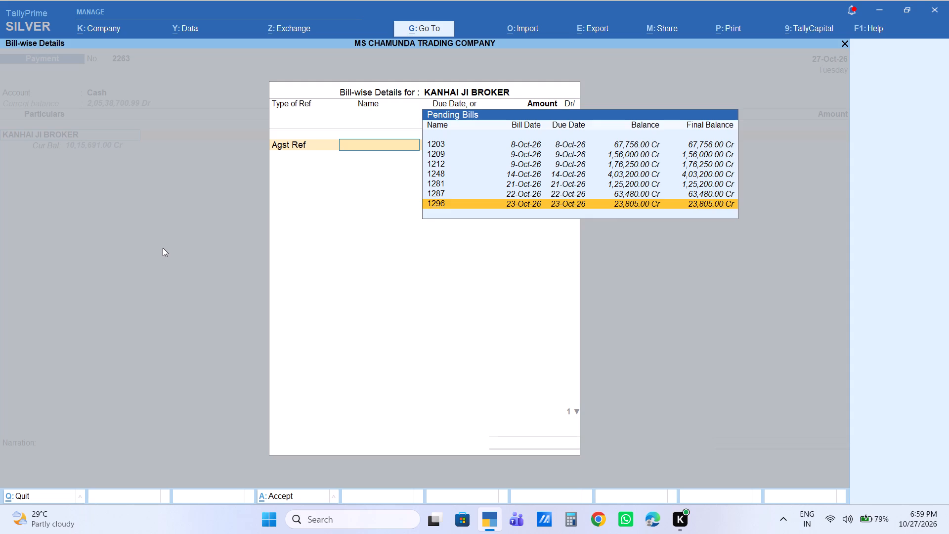
Allocate 67,756 Dr as Agst Ref against KANHAI JI BROKER's bill 1203.
key("Up")
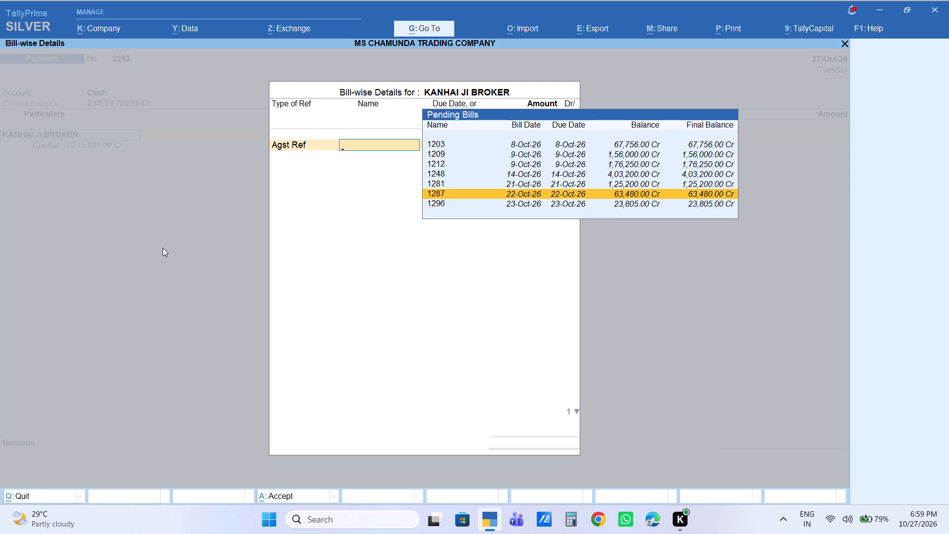
key("Up")
key("Up")
key("Up")
key("Up")
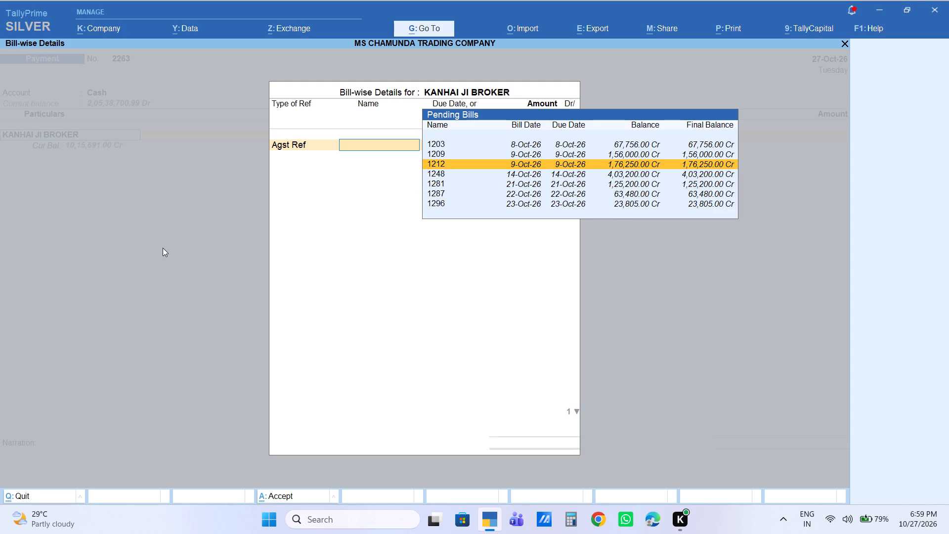
key("Up")
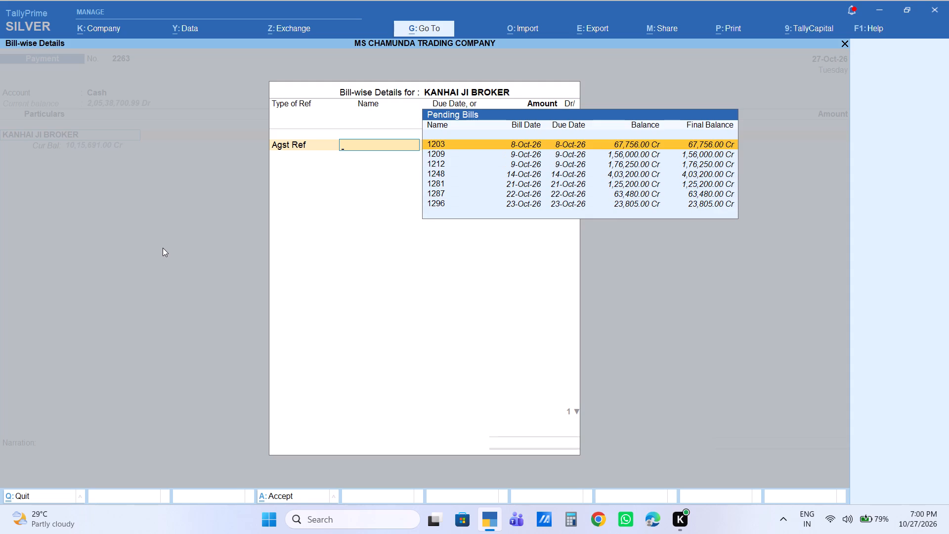
key("Return")
key("Return")
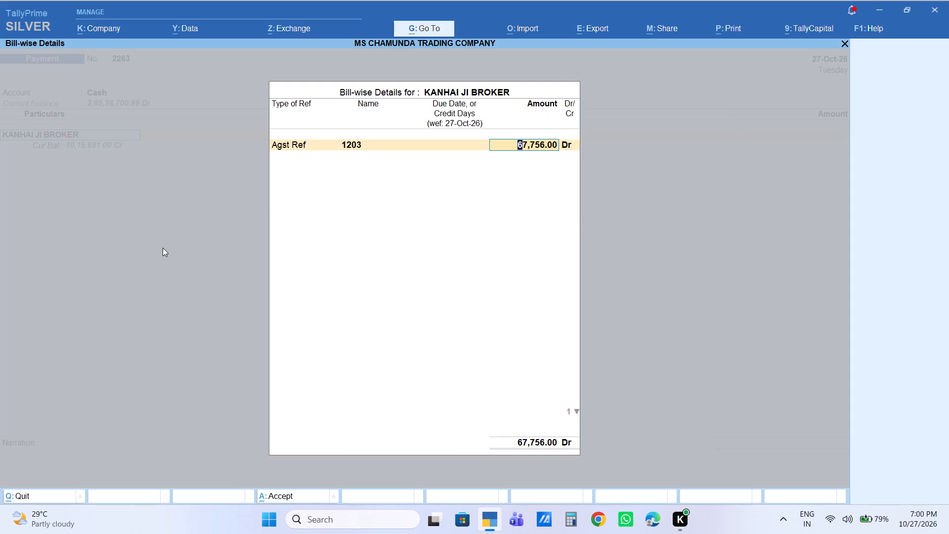
key("Return")
key("Down")
key("Down")
key("Return")
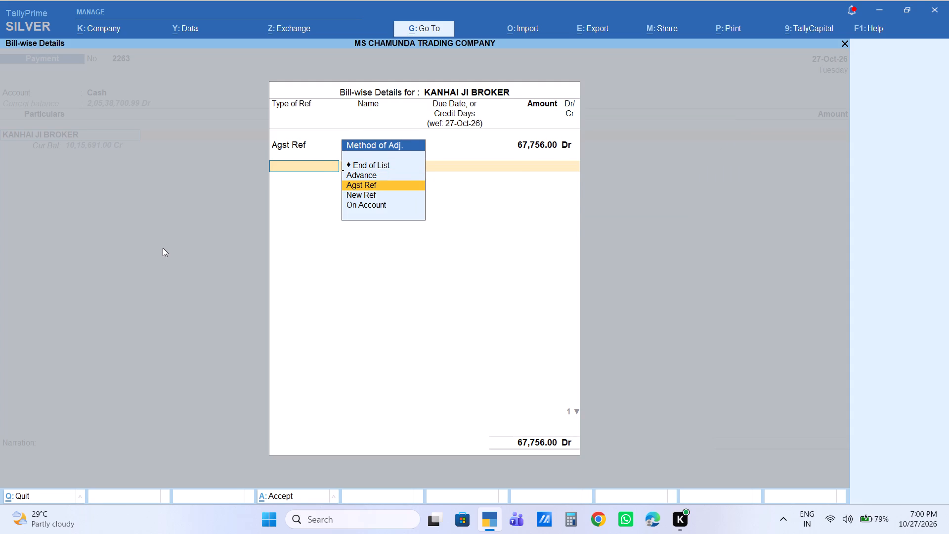
key("Return")
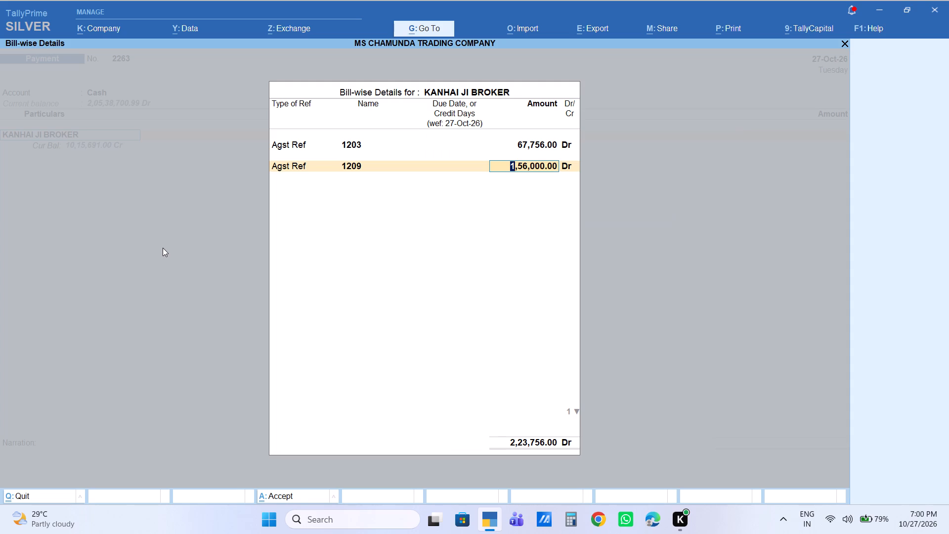
type("82")
type("244")
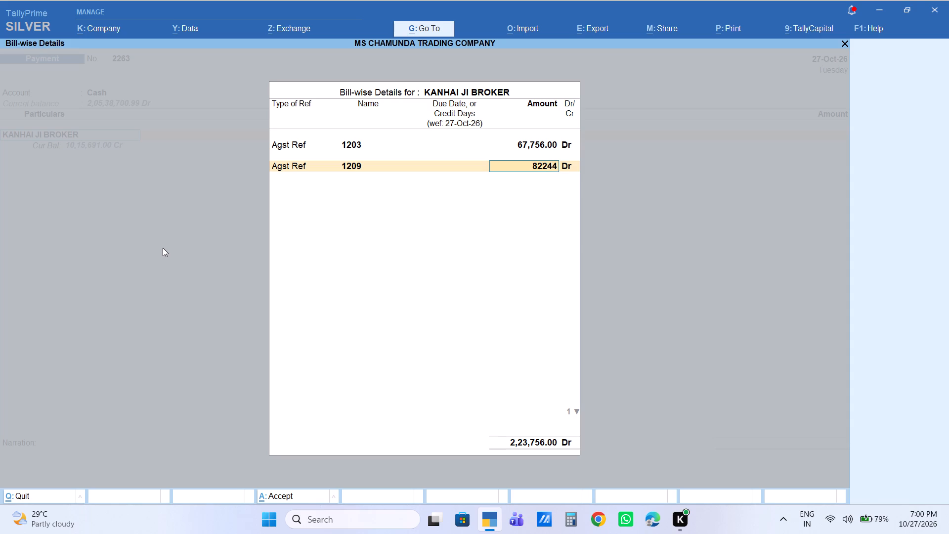
key("Return")
key("Return")
key("Return")
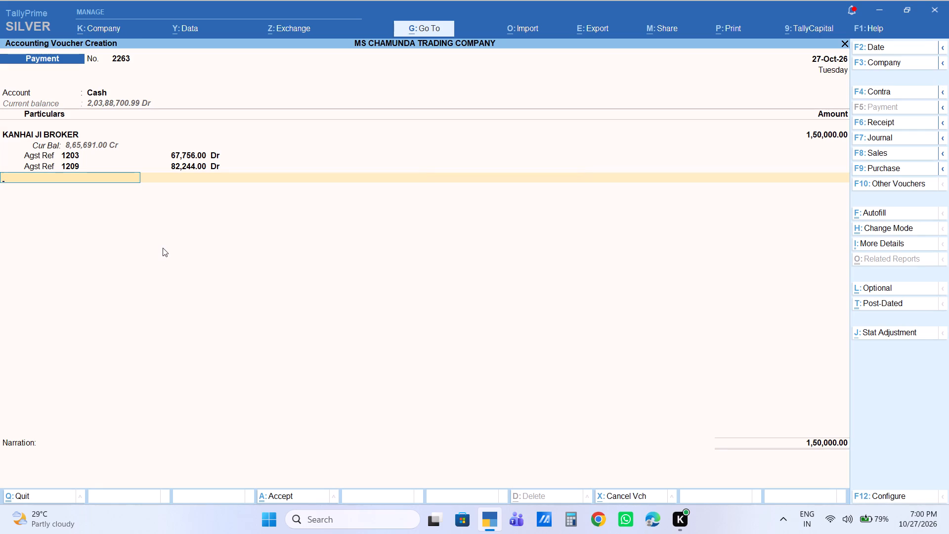
key("Return")
key("Return")
key("Return")
key("Return")
key("BackSpace")
key("BackSpace")
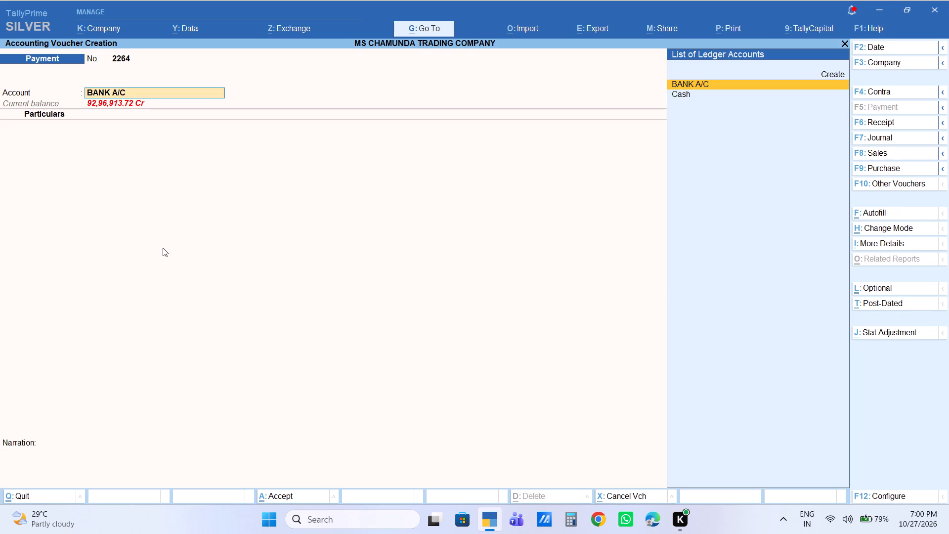
type("CAS")
key("Return")
type("MUNNA")
key("Down")
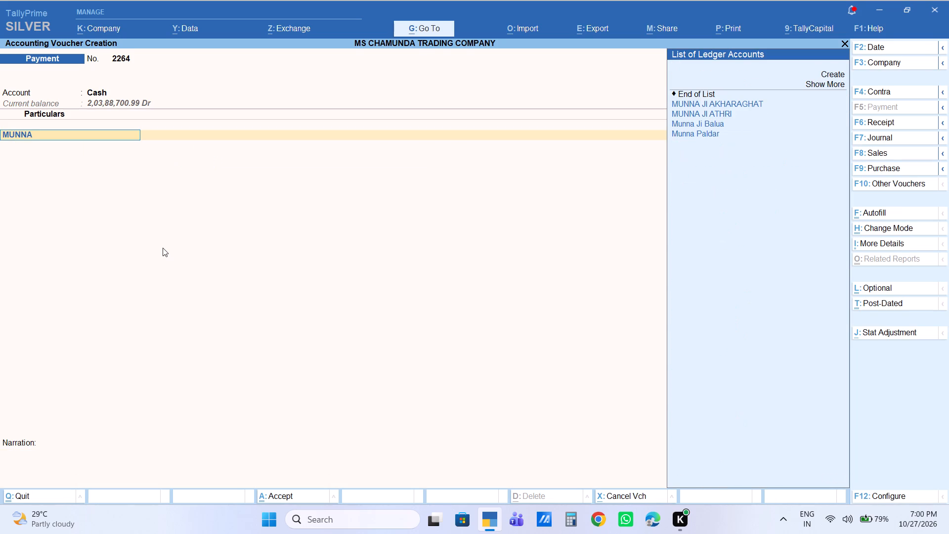
key("Return")
key("Return")
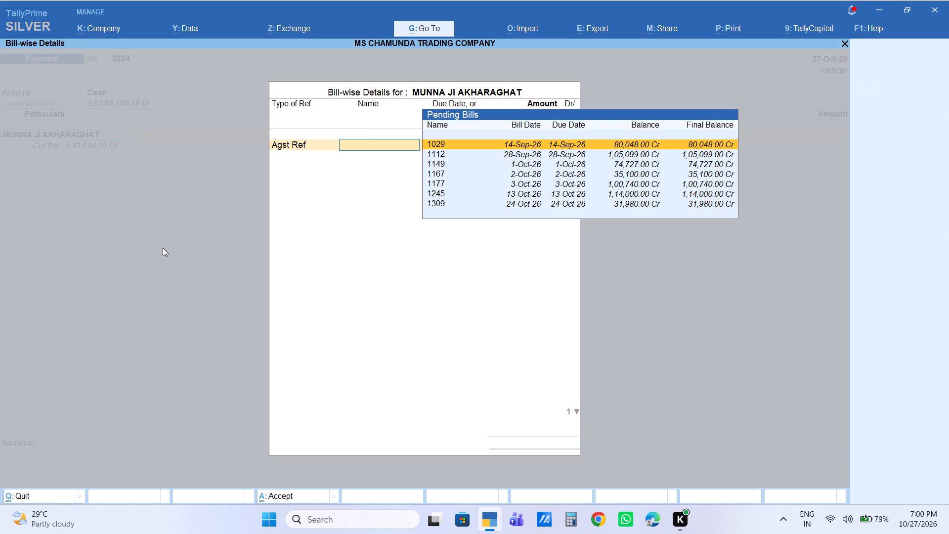
key("Return")
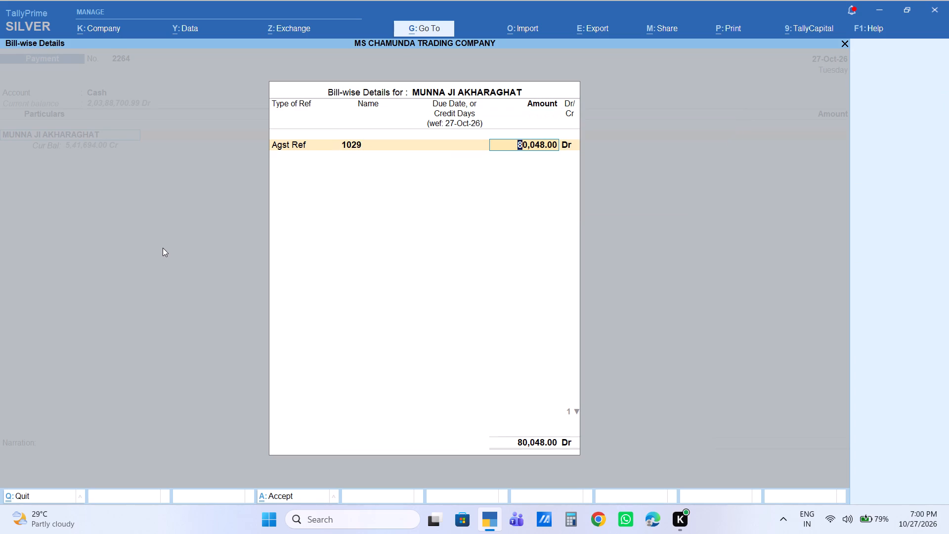
type("40000")
key("Return")
key("Return")
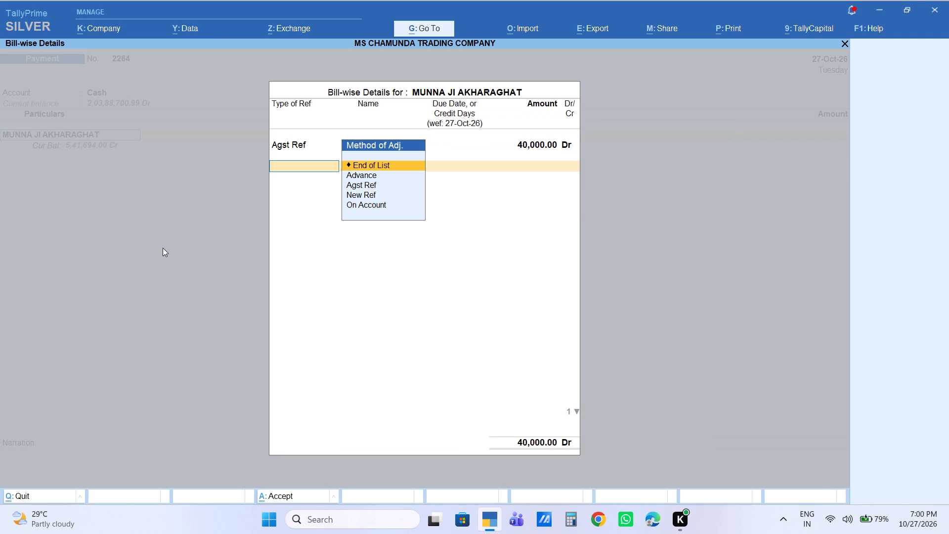
key("Return")
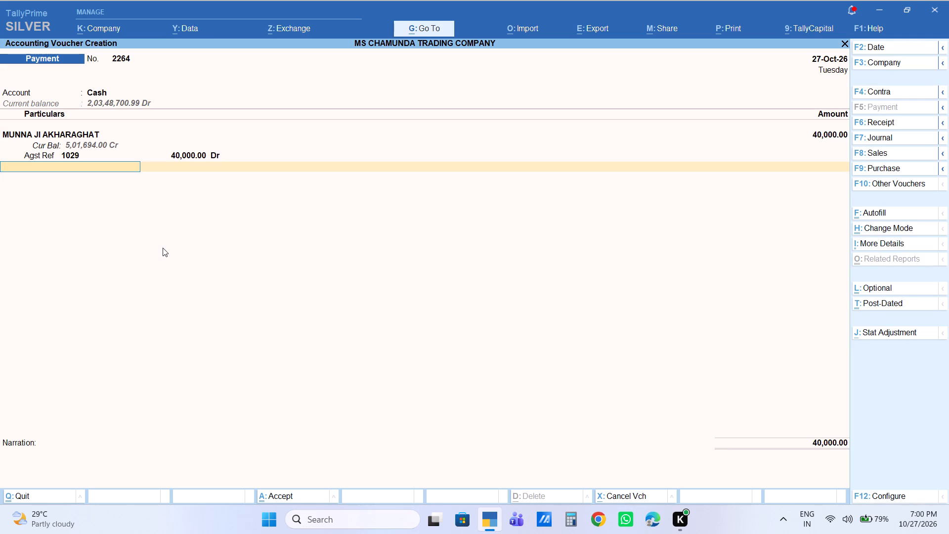
key("Return")
key("Return")
key("Return")
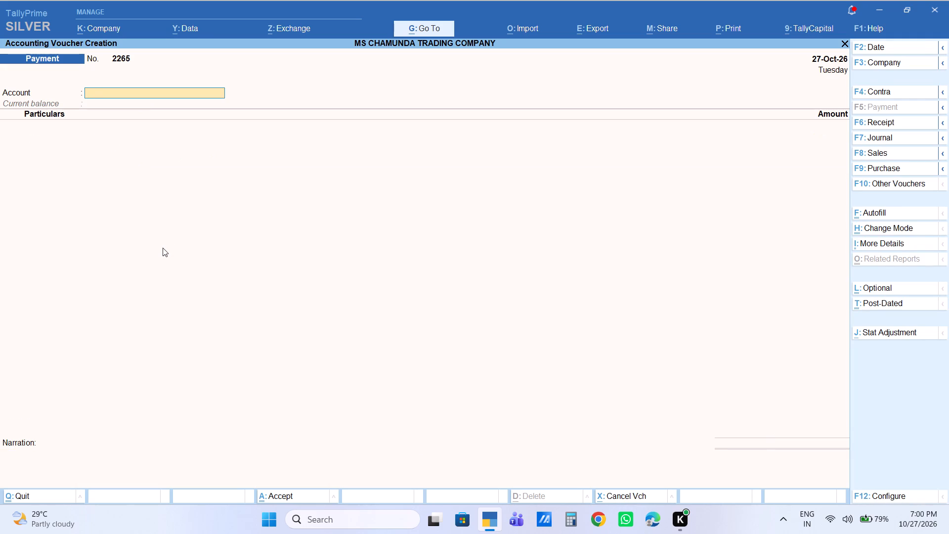
Start a payment voucher with Cash as the account, RAJESH MASALA as the paid ledger and Agst Ref as the reference type.
type("CAS")
key("Return")
type("RAJES")
key("Down")
key("Down")
key("Down")
key("Down")
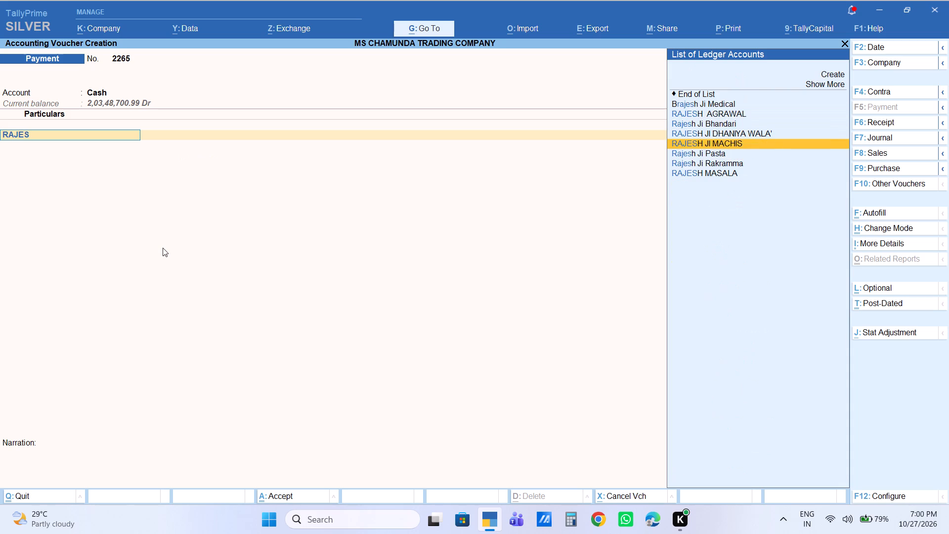
key("Down")
key("Down")
key("Down")
key("Return")
key("Return")
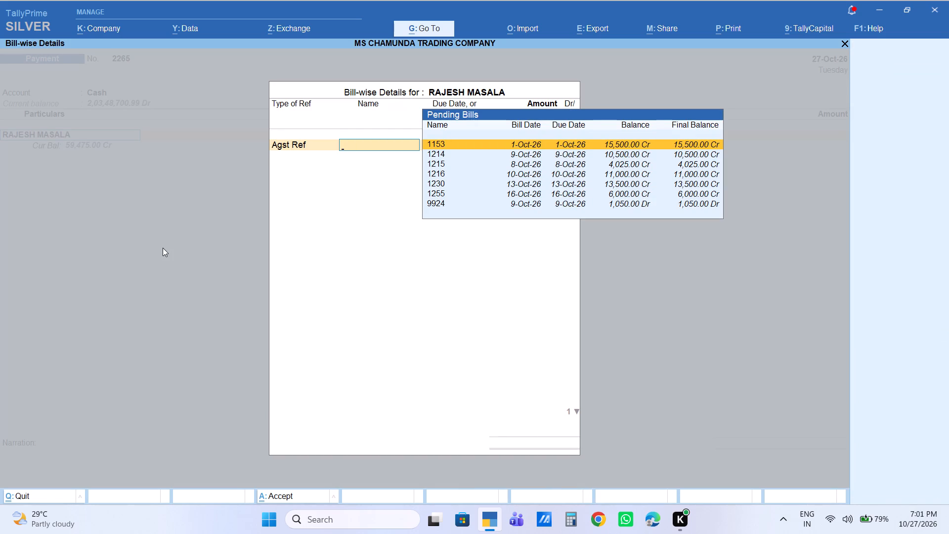
Review the dates and balances of RAJESH MASALA's pending bills.
key("Down")
key("Down")
key("Down")
key("Down")
key("Down")
key("Down")
key("Down")
key("Down")
key("Down")
key("Down")
key("Down")
key("Down")
key("Down")
key("Down")
key("Down")
key("Down")
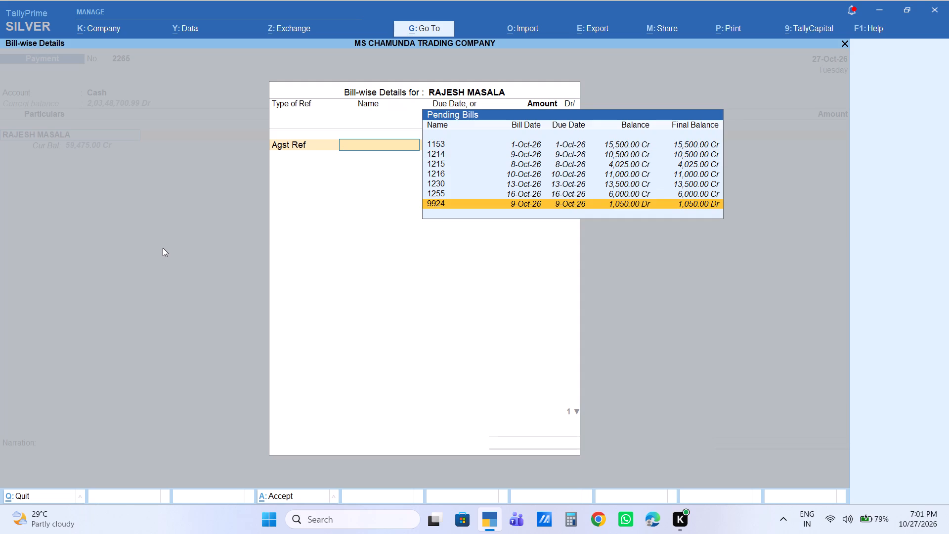
key("Up")
key("Up")
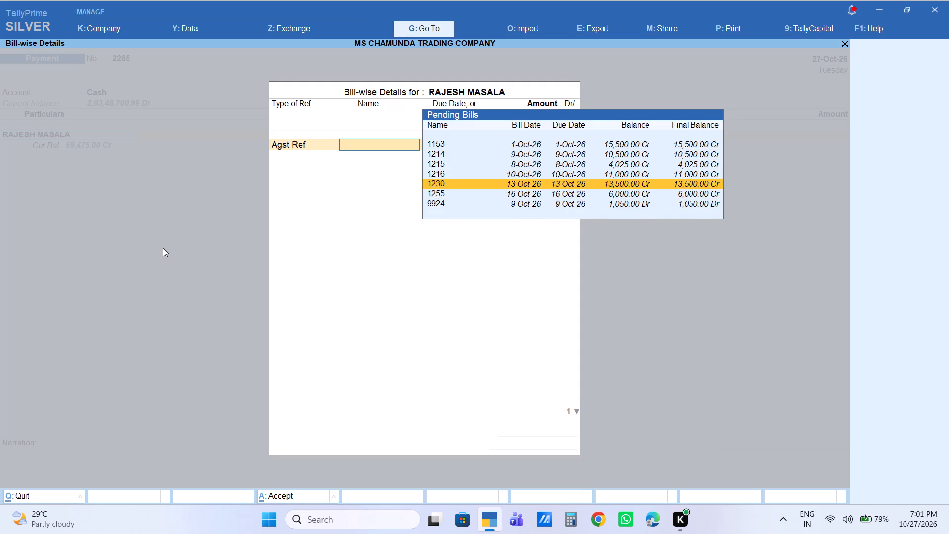
key("Up")
key("Up")
key("Up")
key("Up")
key("Down")
key("Down")
key("Down")
key("Down")
key("Down")
key("Down")
key("Down")
key("Down")
key("Down")
key("Down")
key("Down")
key("Down")
key("Down")
key("Down")
key("Down")
key("Down")
key("Down")
key("Down")
key("Down")
key("Down")
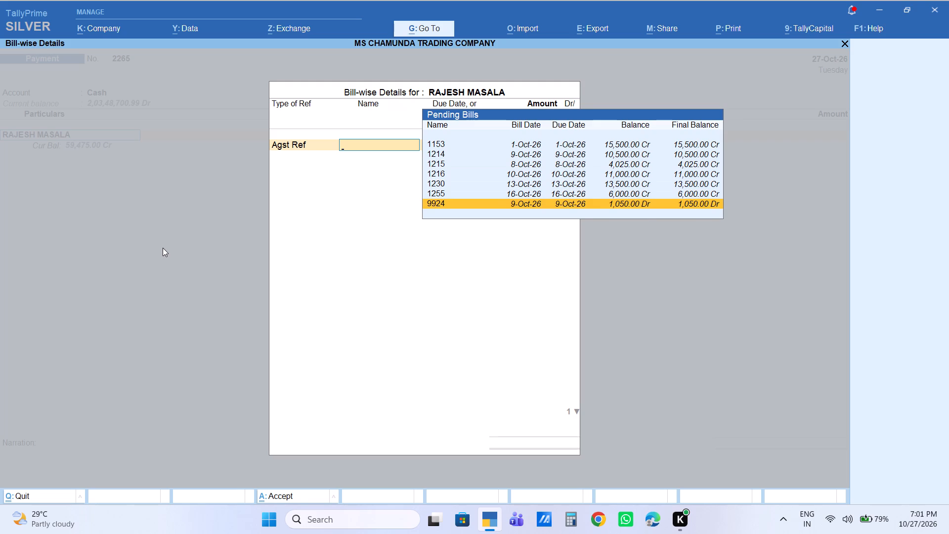
key("Up")
key("Up")
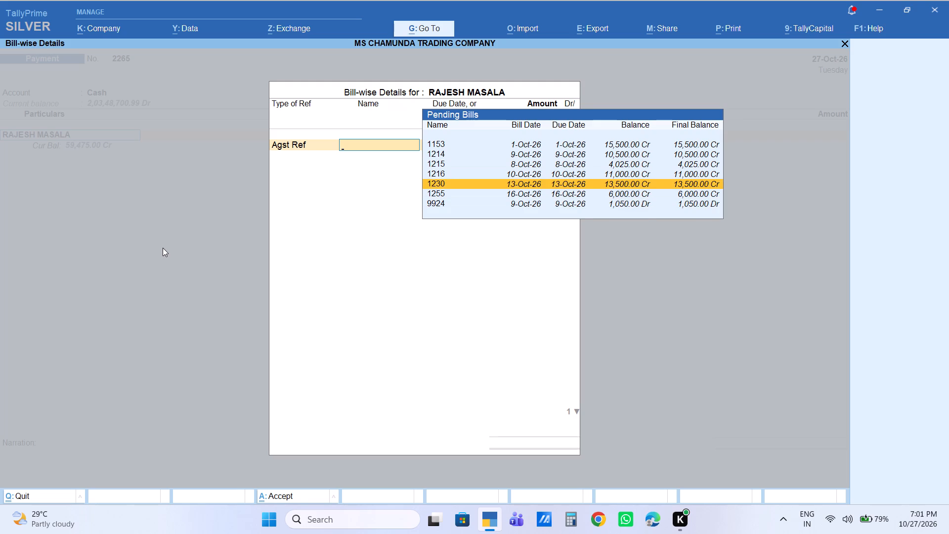
key("Up")
key("Up")
key("Up")
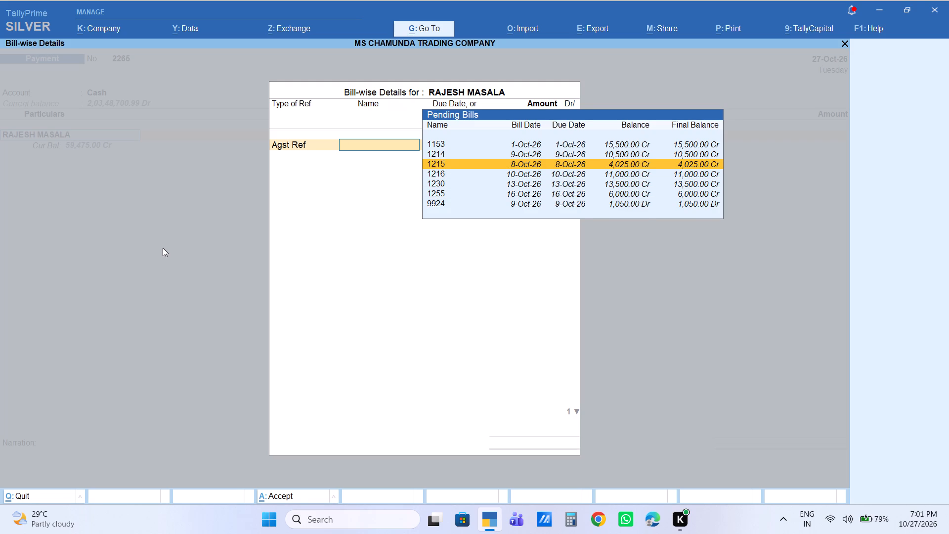
key("Up")
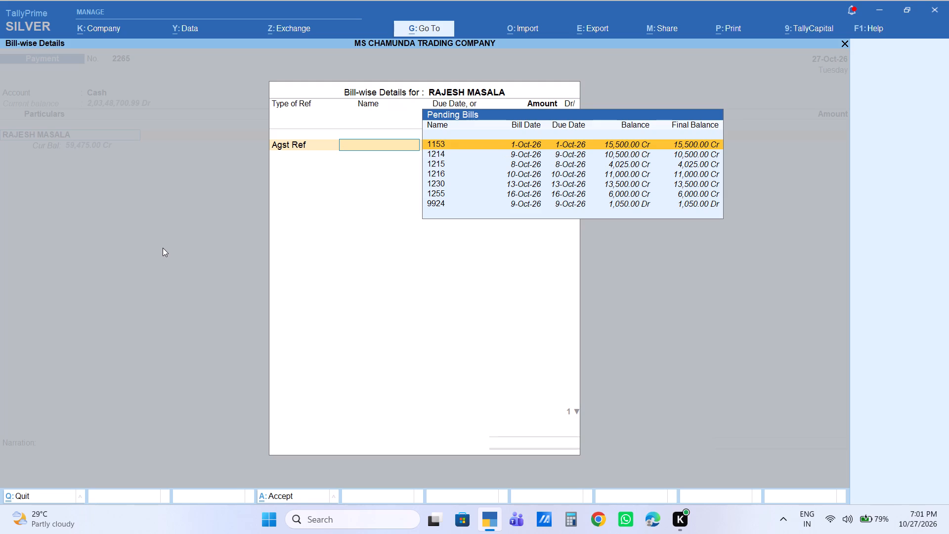
key("Down")
key("Down")
key("Down")
key("Down")
key("Down")
key("Down")
key("Down")
key("Down")
key("Down")
key("Down")
key("Down")
key("Down")
key("Down")
key("Down")
key("Down")
key("Down")
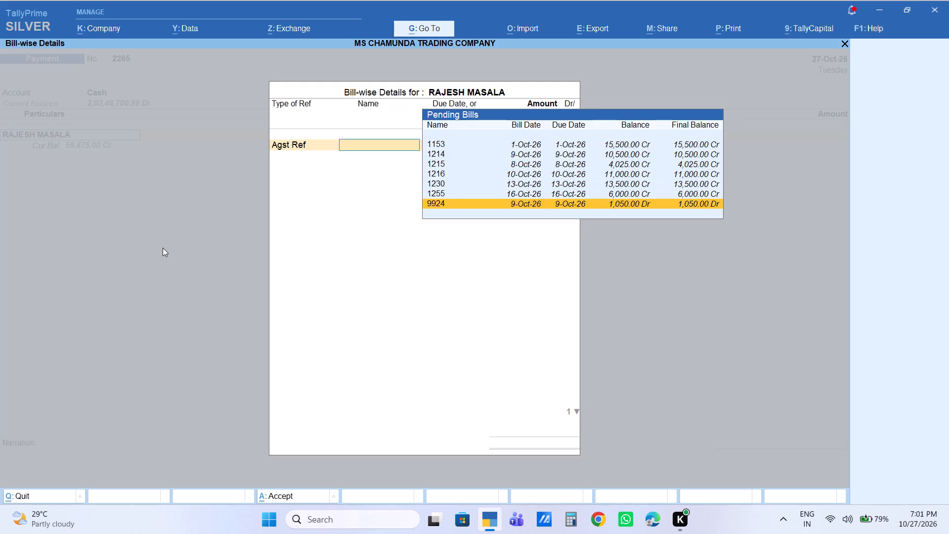
key("Up")
key("Up")
key("Up")
key("Up")
key("Up")
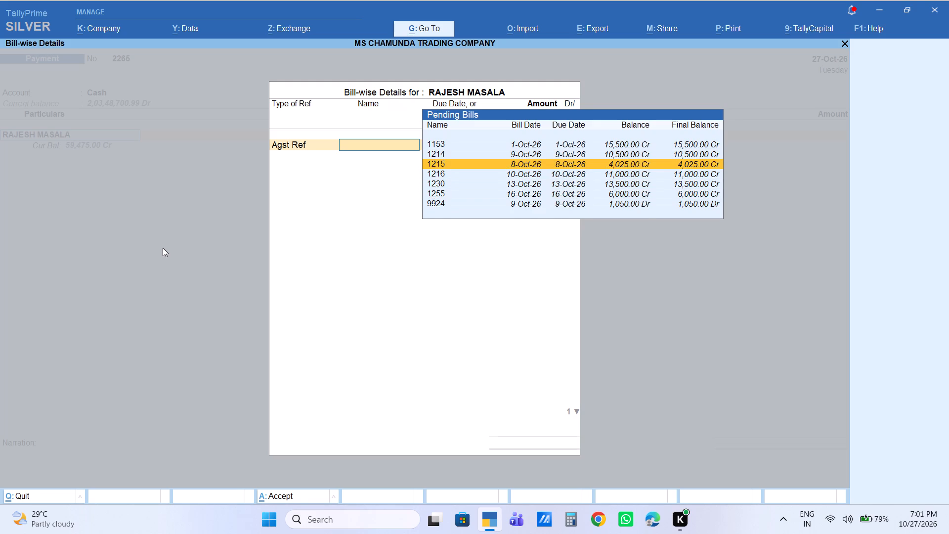
key("Up")
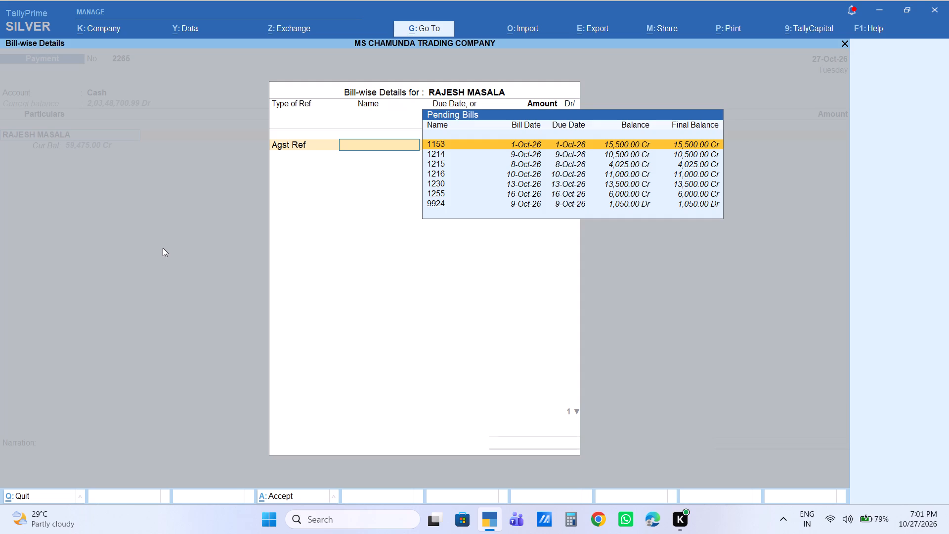
Allocate 5,500 Dr against RAJESH MASALA's bill 1153 and save the voucher without a narration.
key("Return")
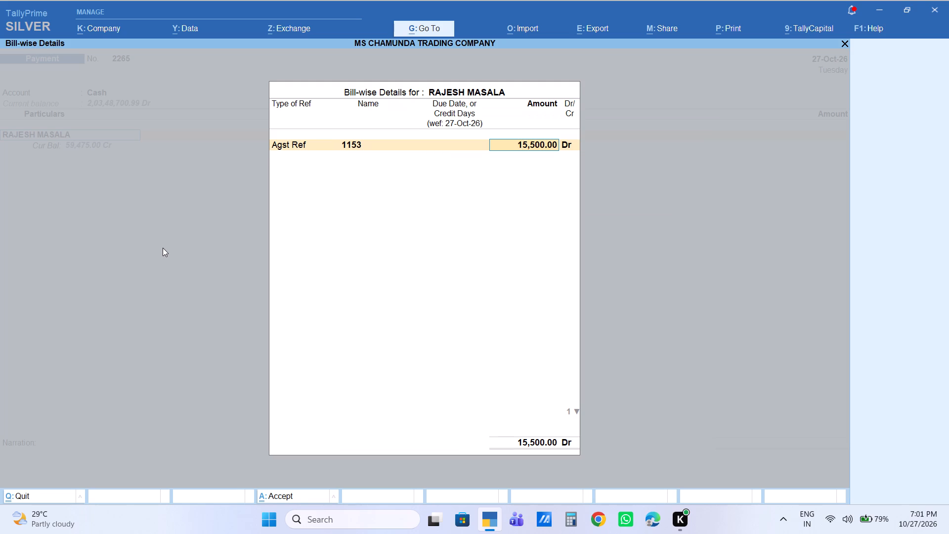
key("BackSpace")
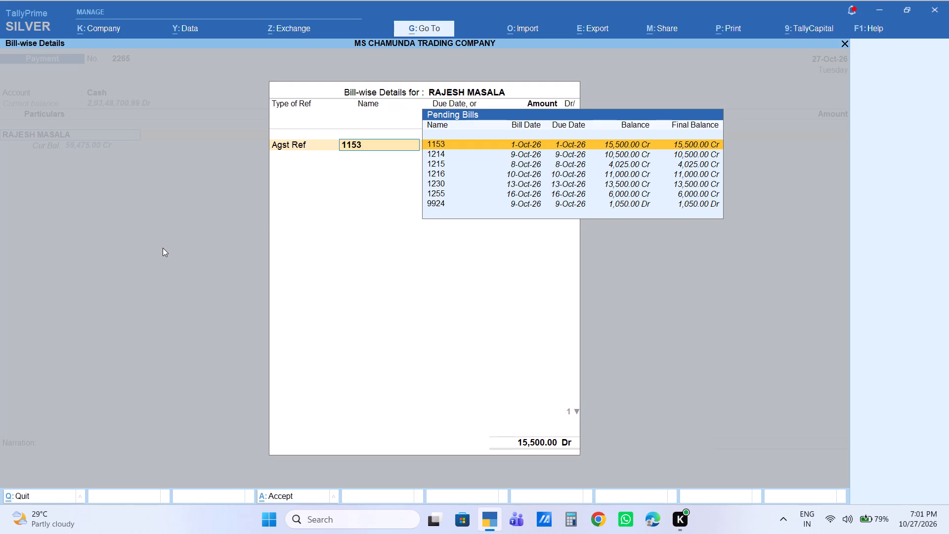
key("Return")
type("5500")
key("Return")
key("Return")
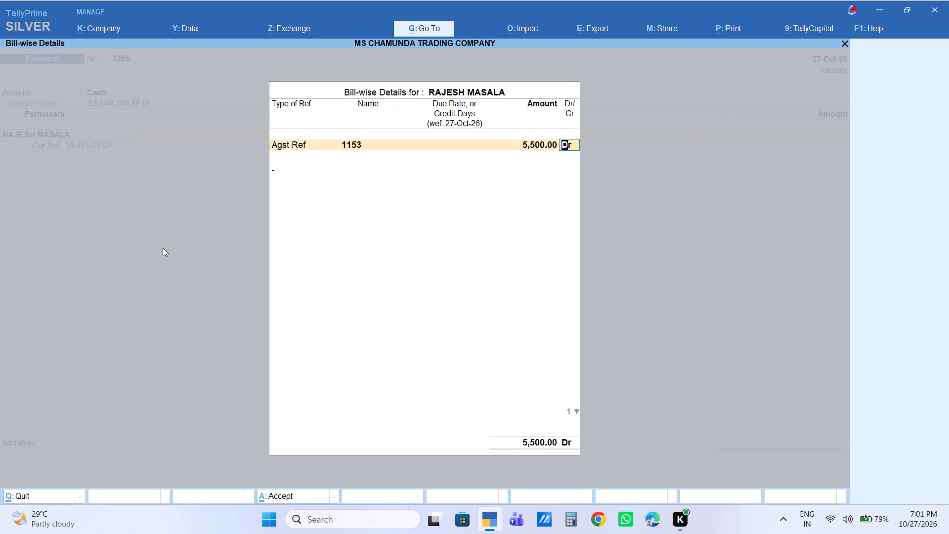
key("Return")
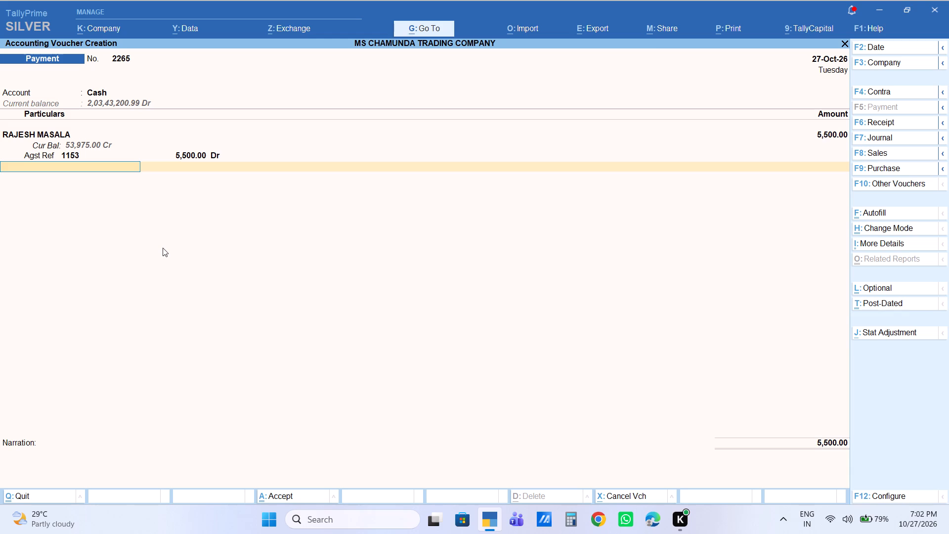
key("Return")
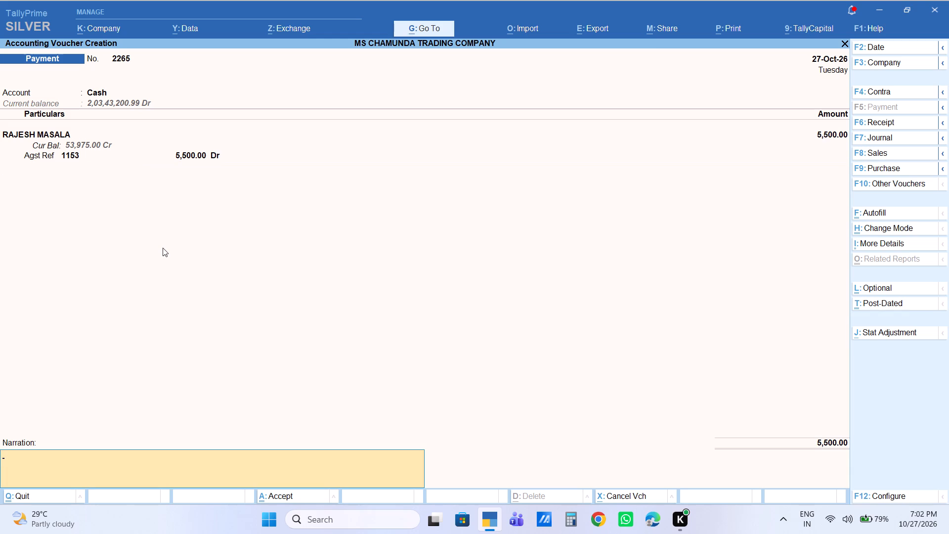
key("Return")
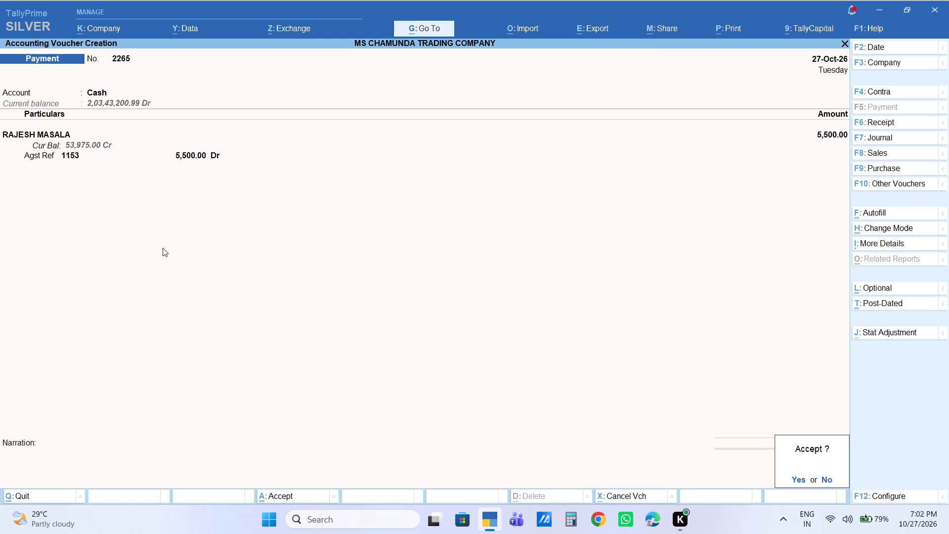
key("Return")
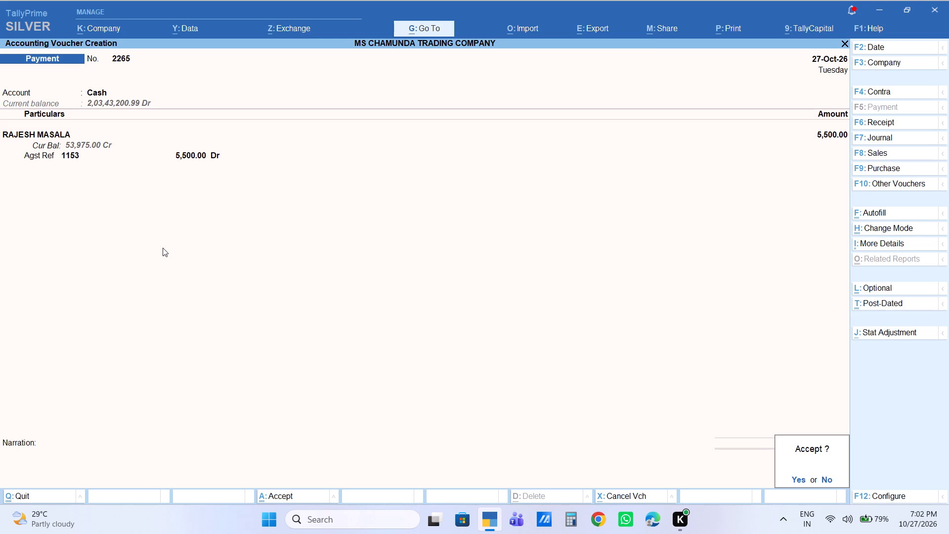
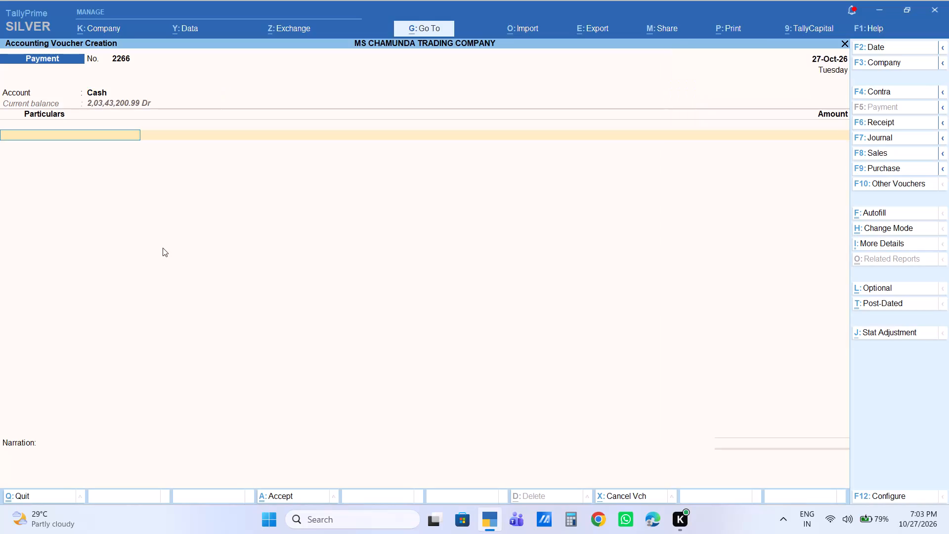
Pay 50,000 from Cash to the Bajrang ledger as Agst Ref against bill 1196 and save the payment voucher without a narration.
type("BAJRA")
key("Return")
key("Return")
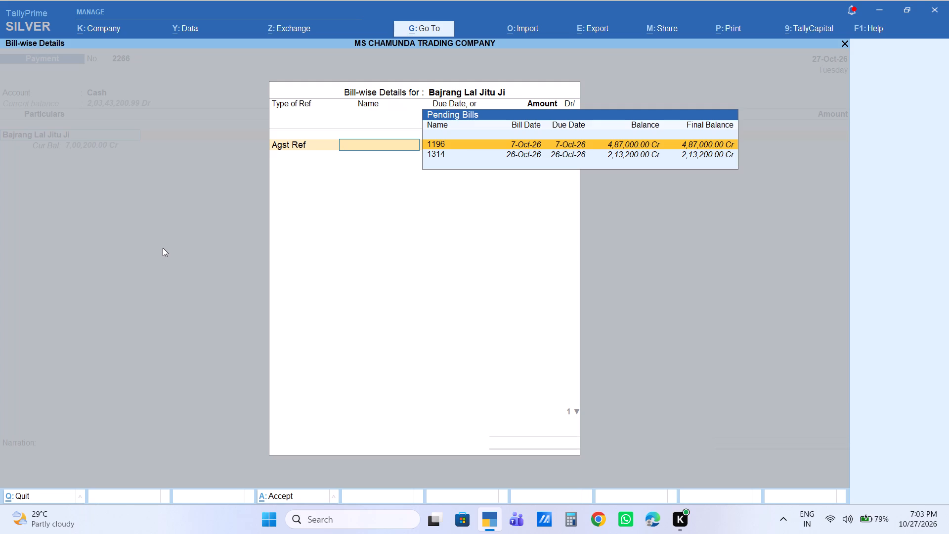
key("Return")
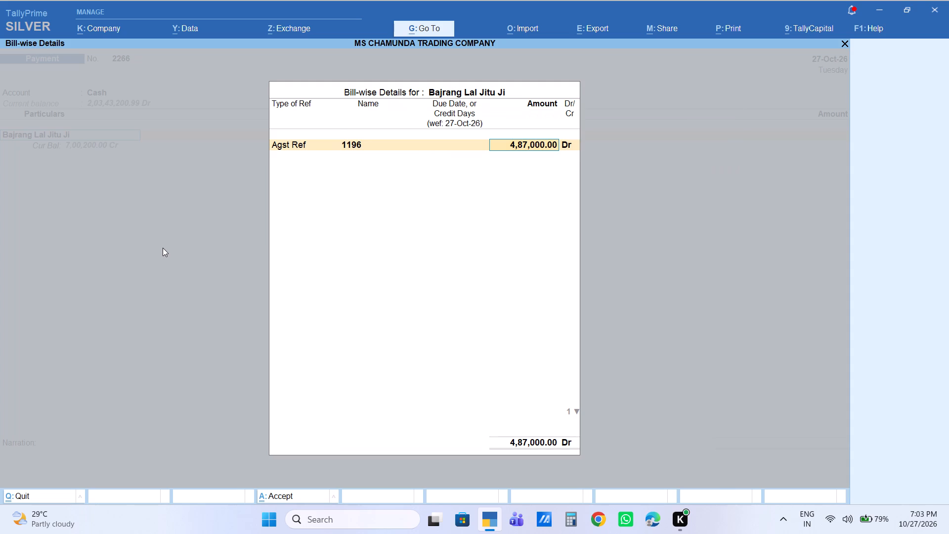
type("50000")
key("Return")
key("Return")
key("Return")
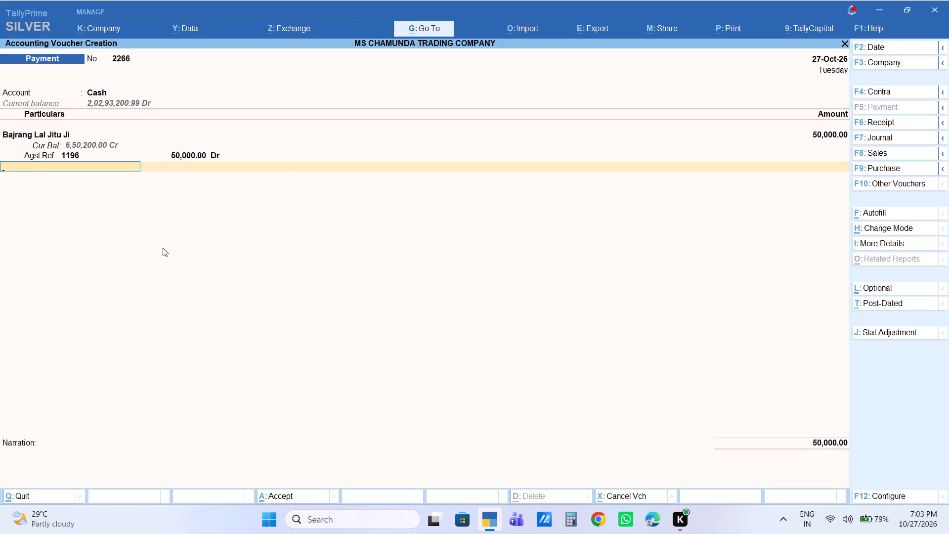
key("Return")
key("Return")
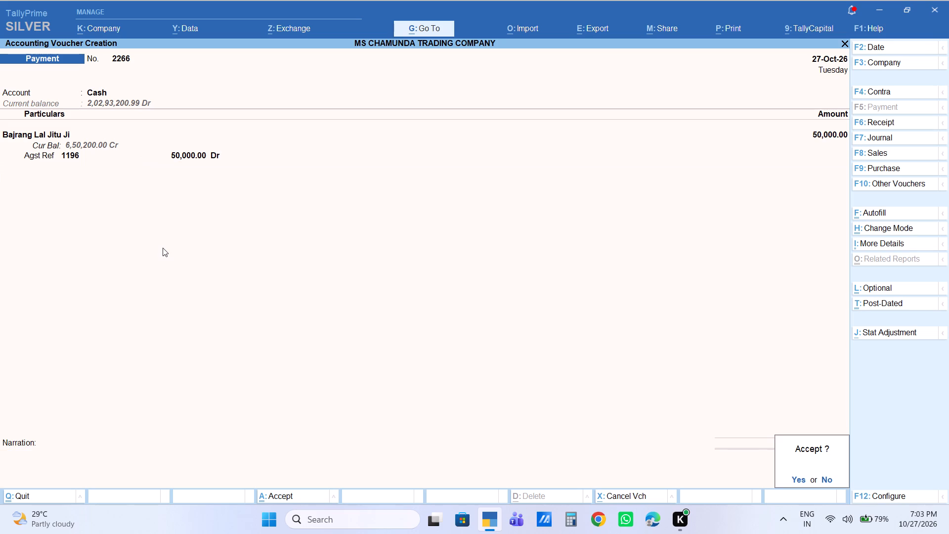
key("Return")
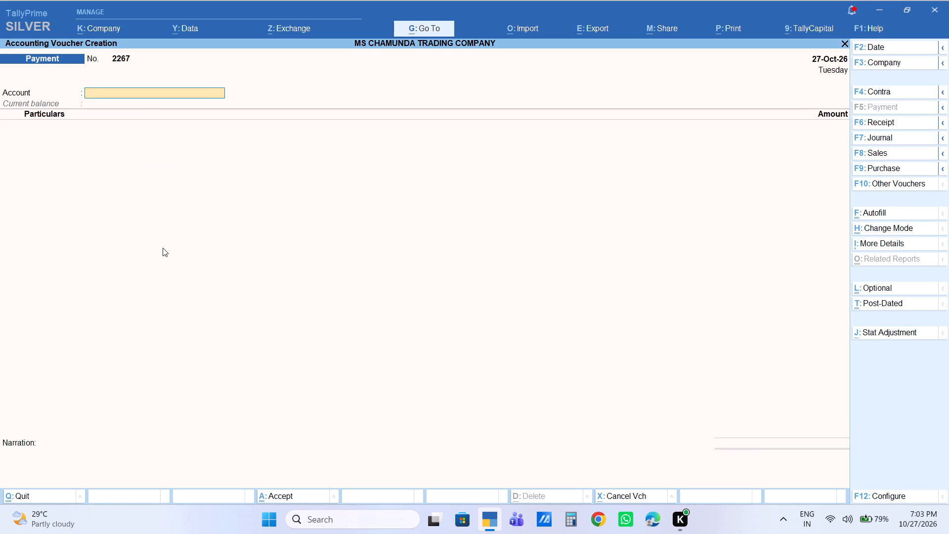
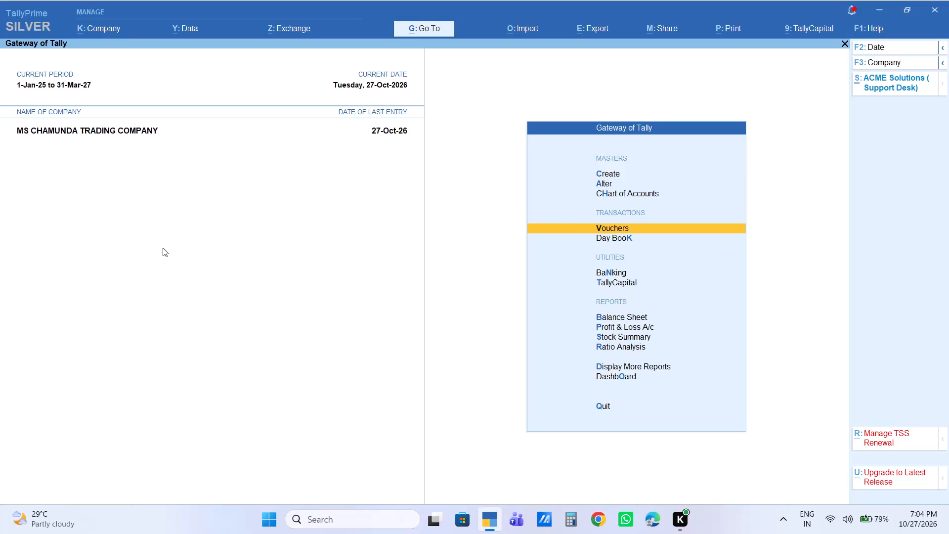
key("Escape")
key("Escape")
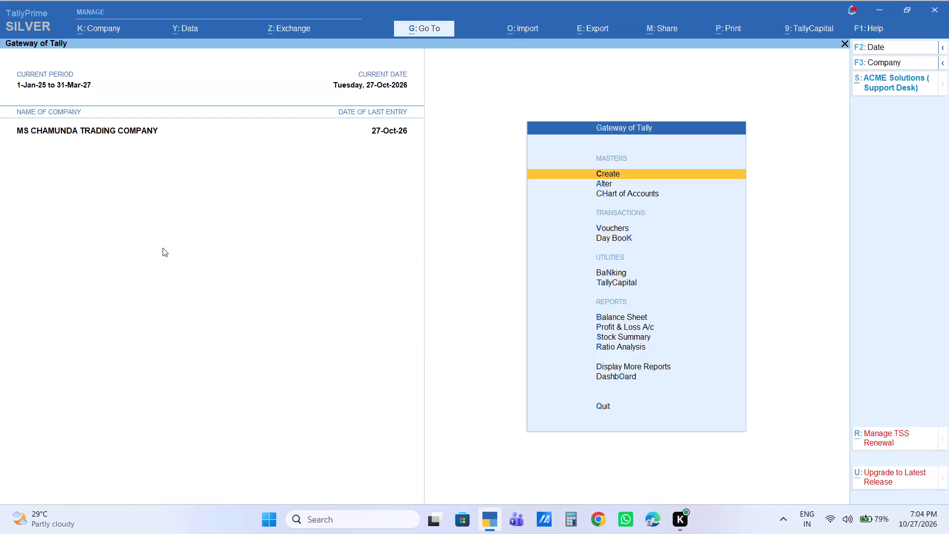
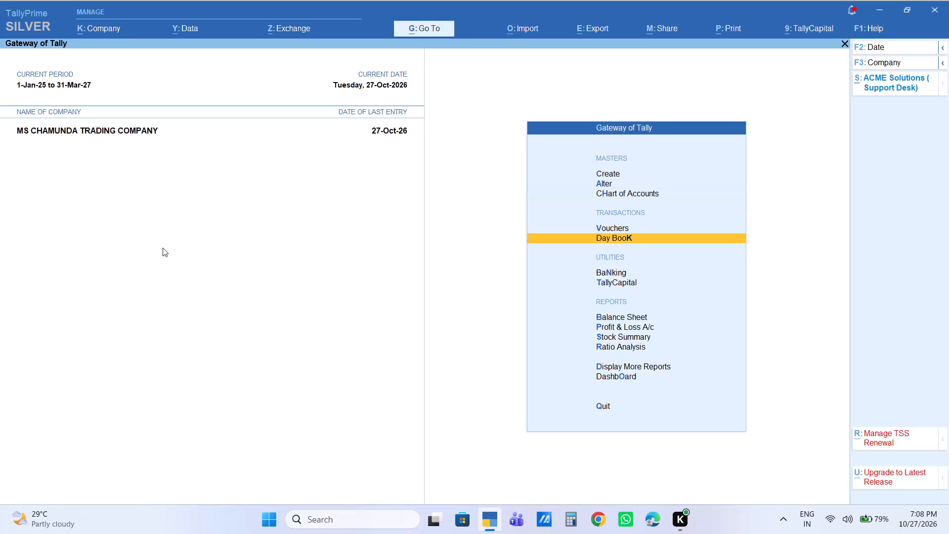
Start a new payment voucher from the Cash account with GUPTA JI SEVAI WALA as the party ledger.
key("Up")
key("Return")
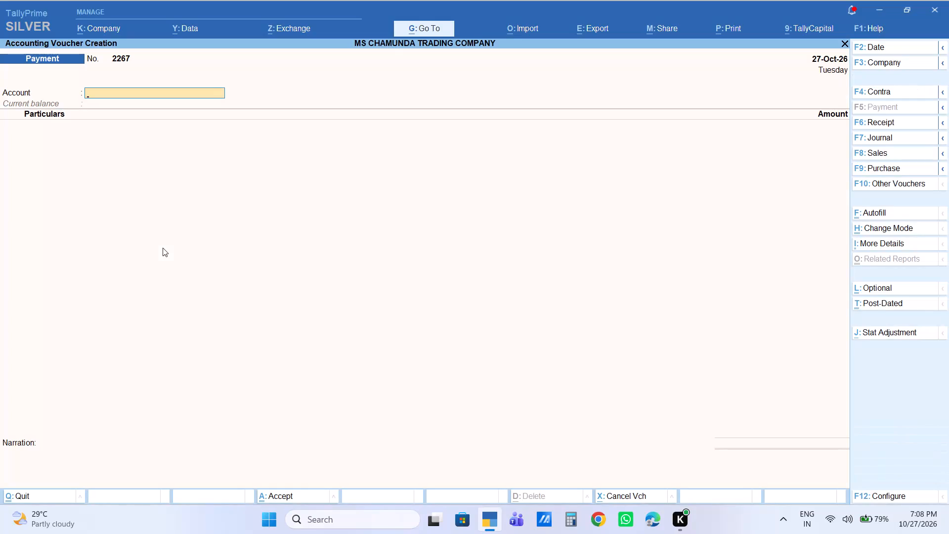
type("CA")
key("Return")
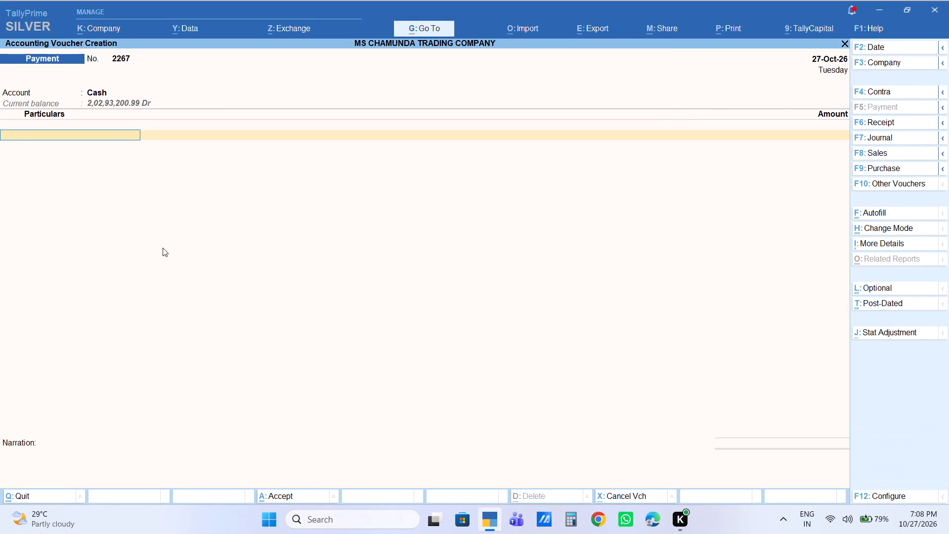
type("GUPT")
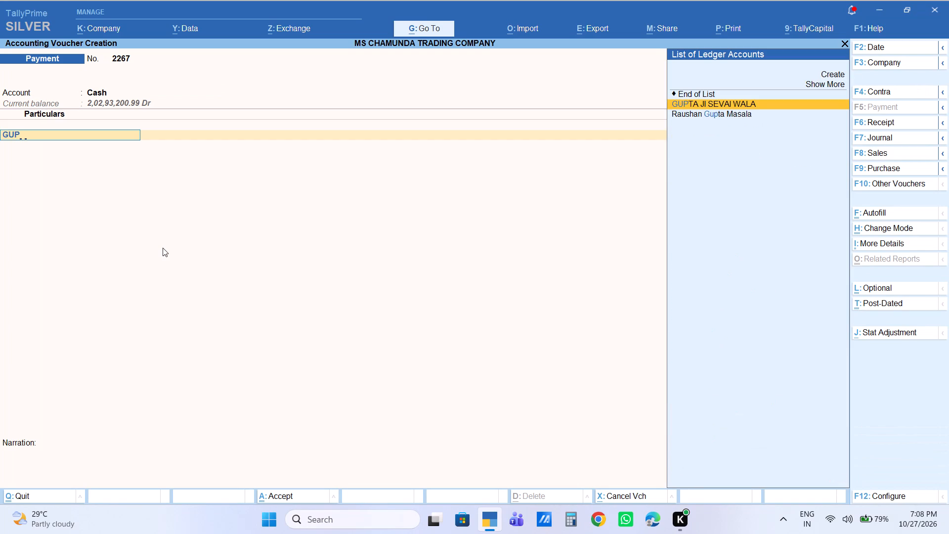
key("Return")
Allocate the GUPTA JI SEVAI WALA payment as Agst Ref to pending bill 902 dated 24-Aug-26.
key("Return")
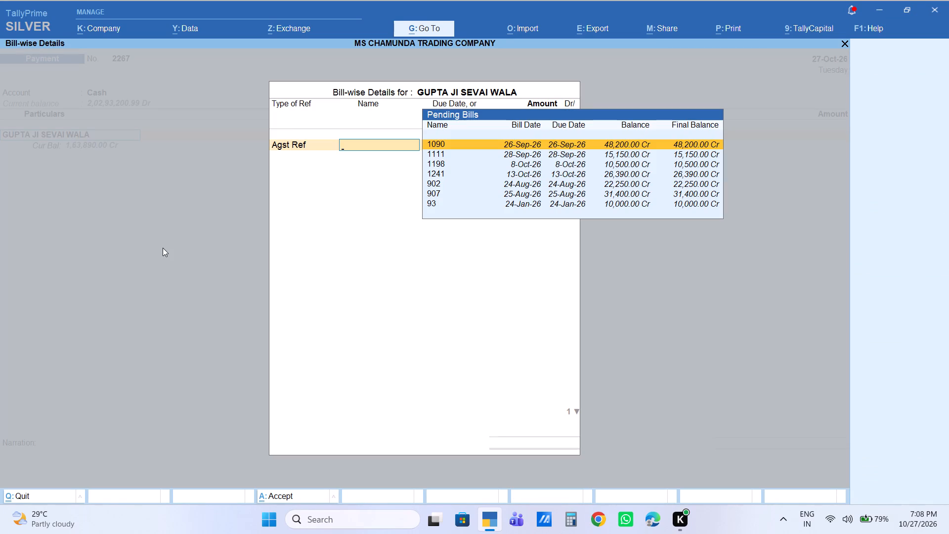
key("Down")
key("Down")
key("Down")
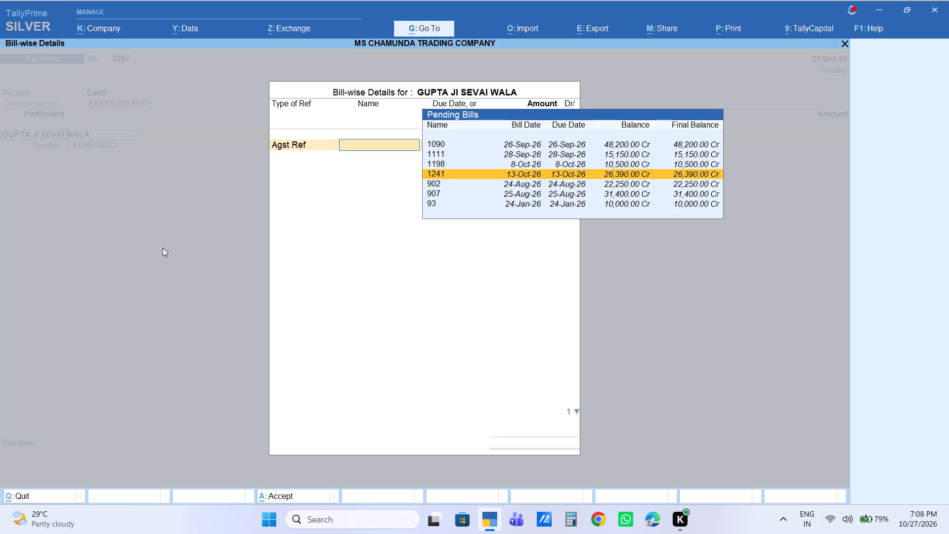
key("Down")
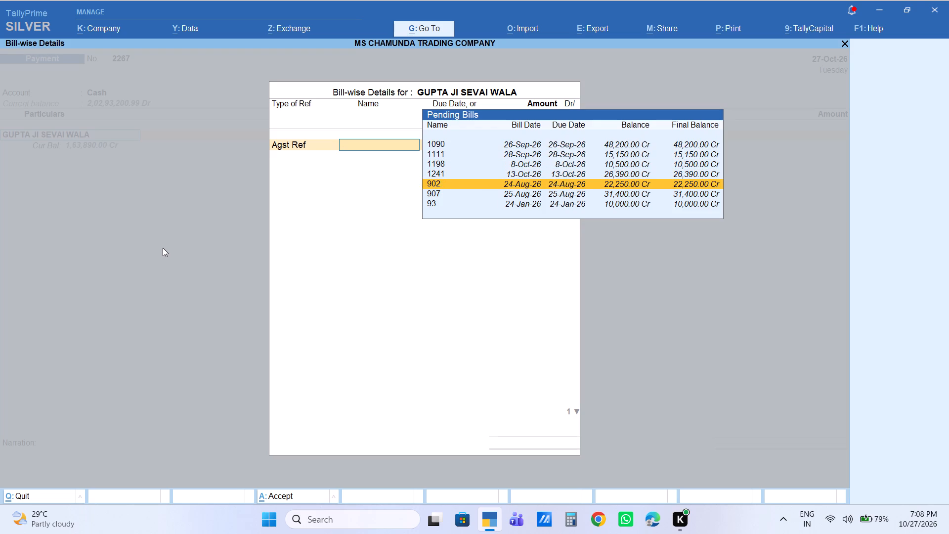
key("Return")
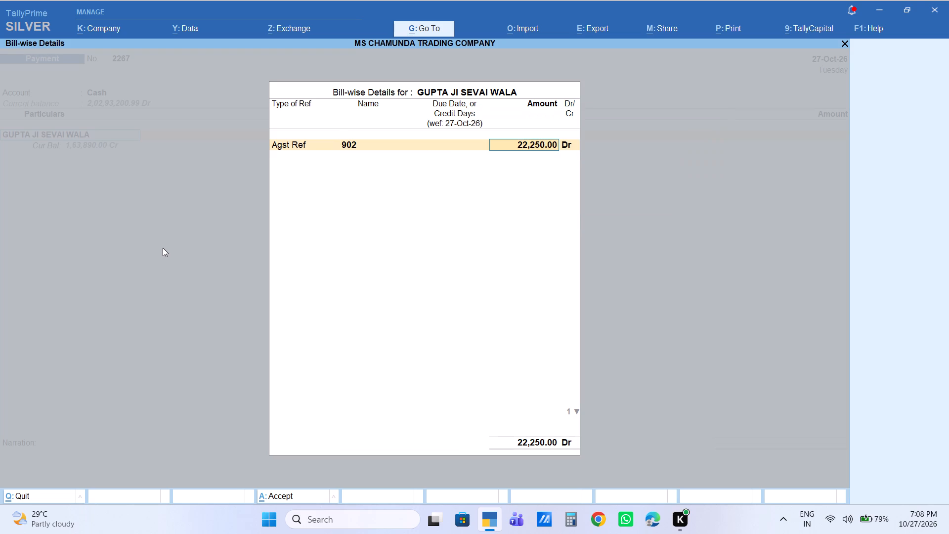
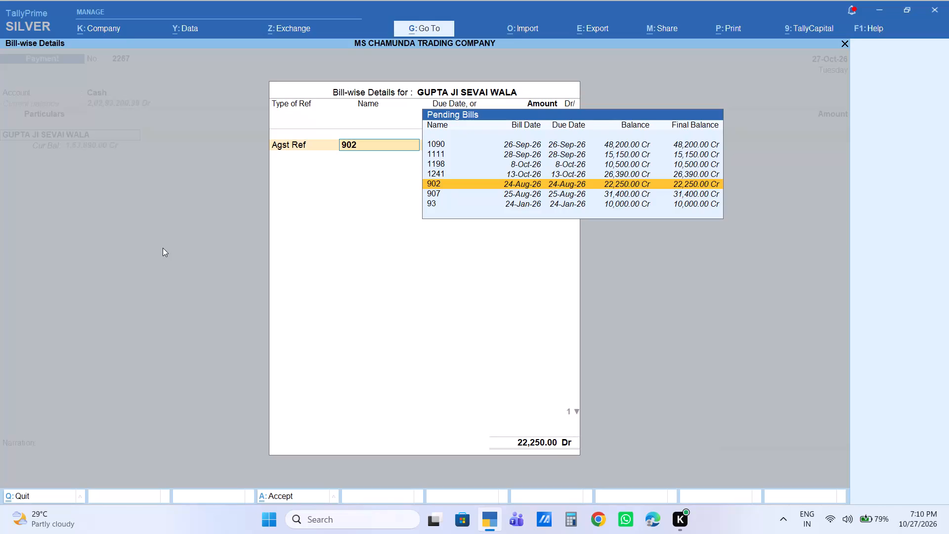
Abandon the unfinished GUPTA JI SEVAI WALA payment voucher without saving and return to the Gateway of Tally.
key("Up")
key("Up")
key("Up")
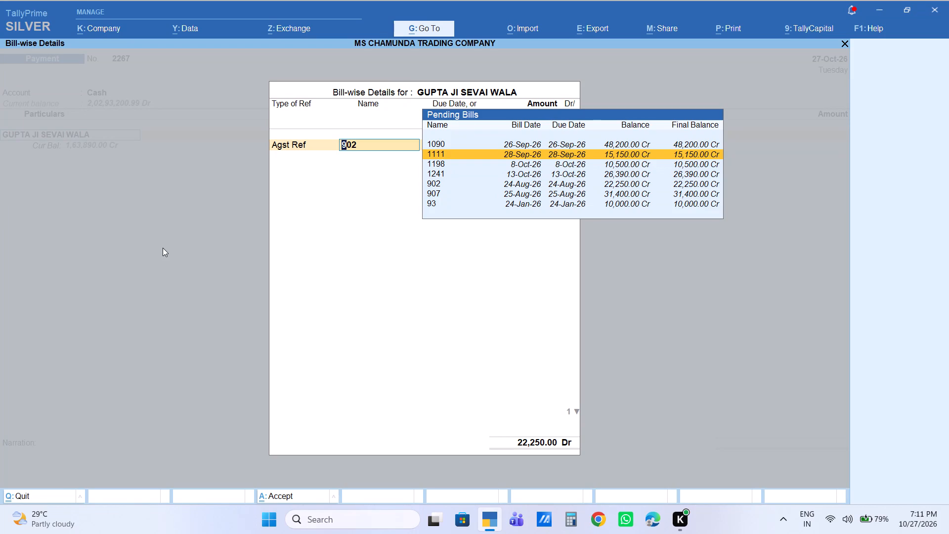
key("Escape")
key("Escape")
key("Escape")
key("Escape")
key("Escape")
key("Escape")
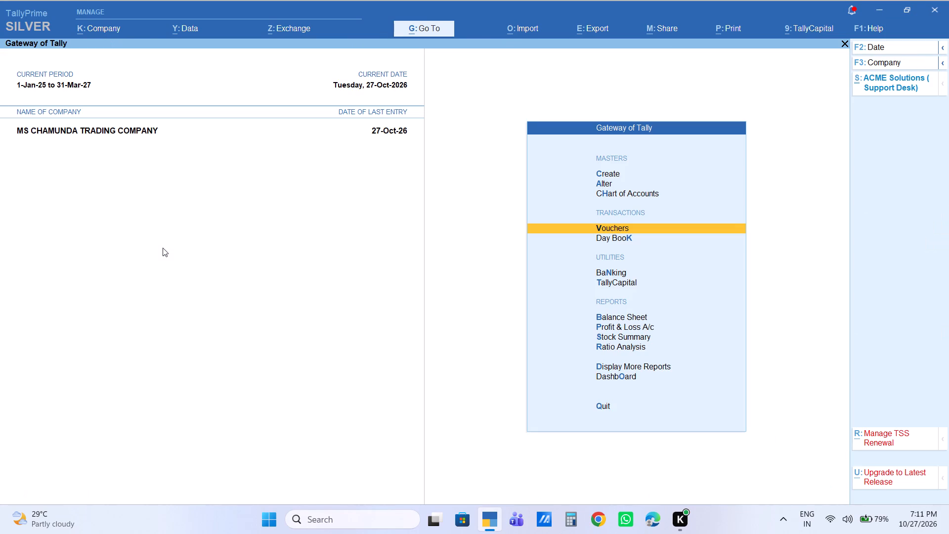
Open the ledger vouchers report for GUPTA JI SEVAI WALA.
type("DA")
key("l")
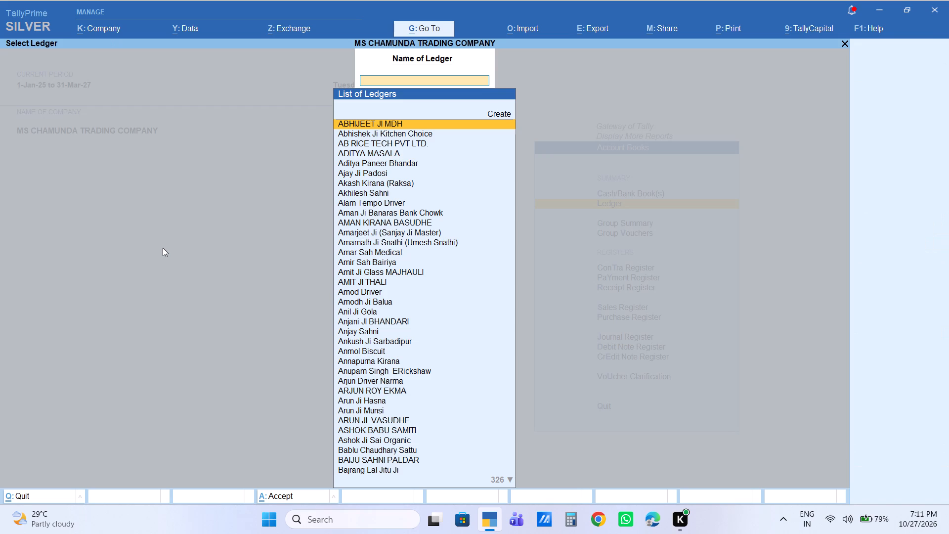
type("GUPTA")
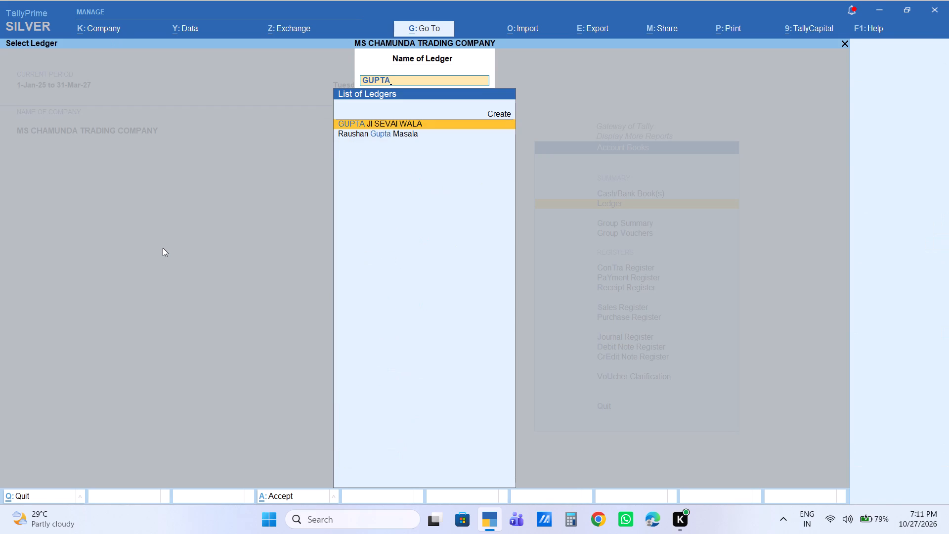
key("Return")
key("Down")
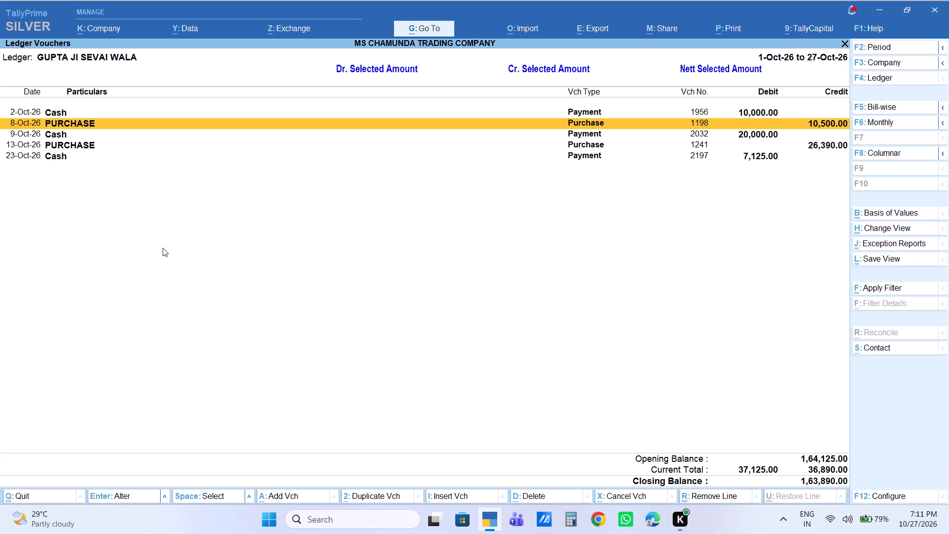
Open the ledger report's period for editing and clear its From date.
key("F2")
key("space")
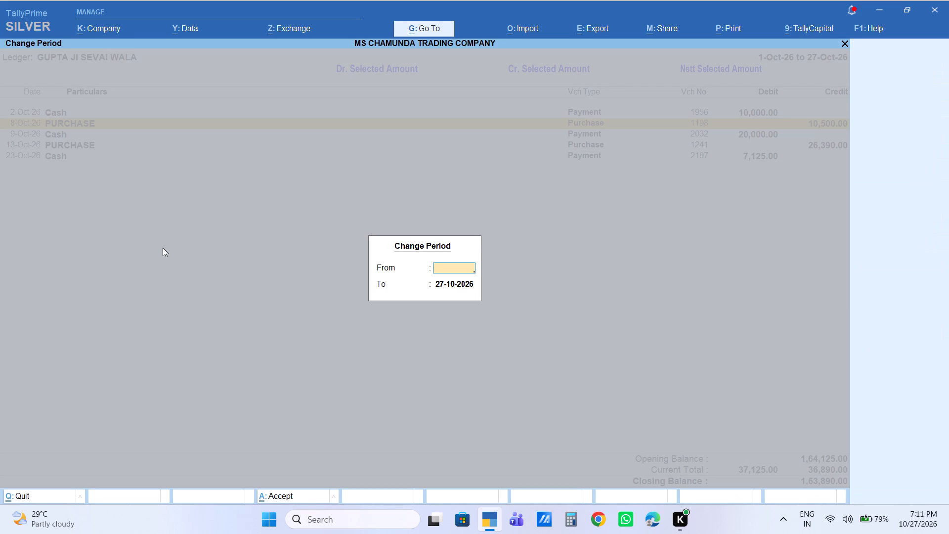
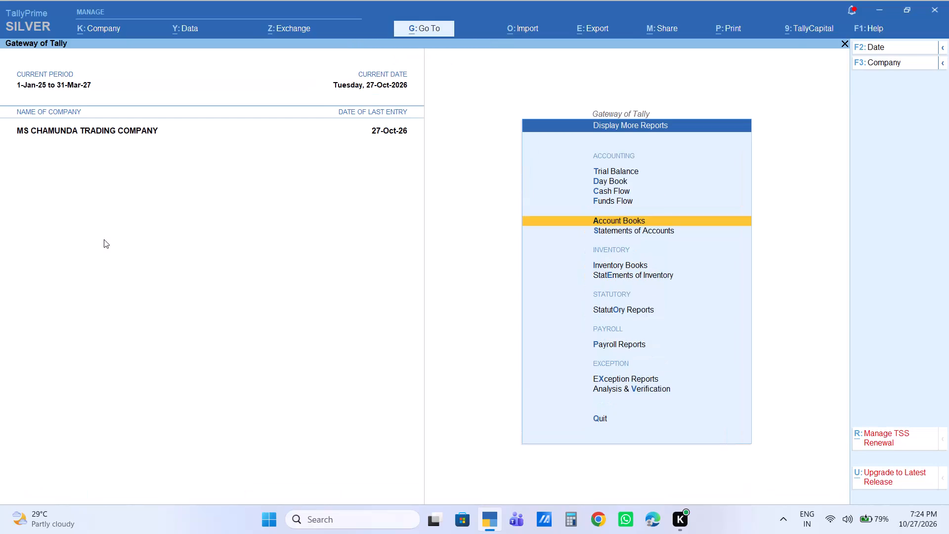
Leave the current report and open the ledger vouchers report for RAJESH MASALA.
key("Escape")
key("Escape")
key("Escape")
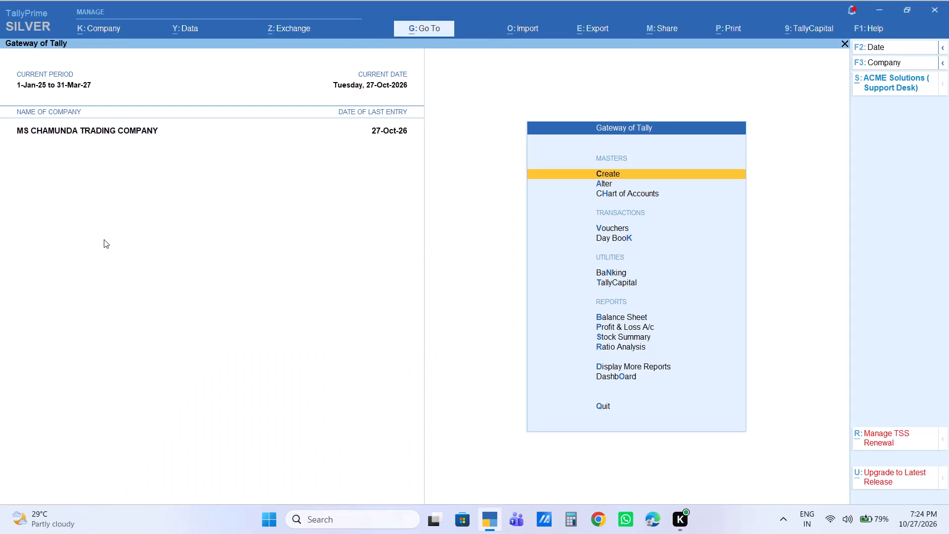
type("DA")
key("l")
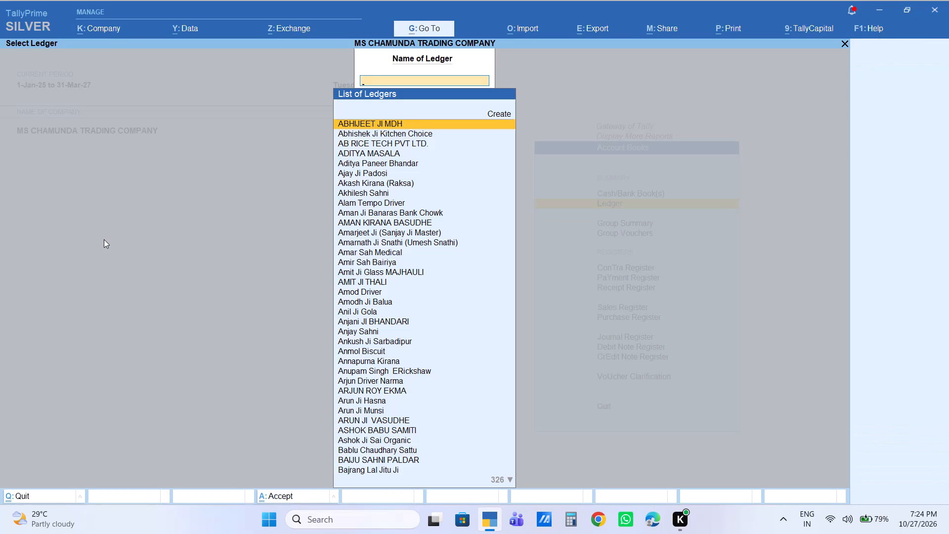
type("RAJES")
key("Down")
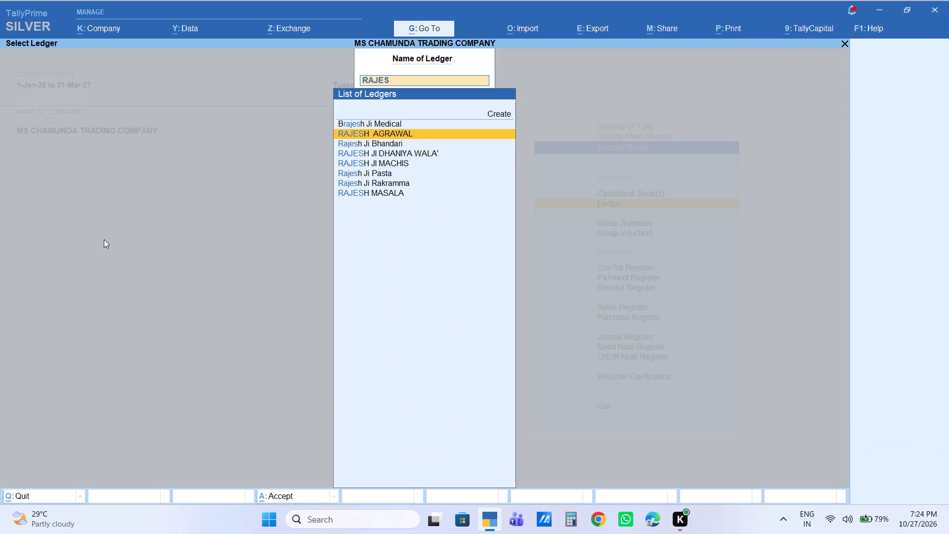
key("Down")
key("Down")
key("Down")
key("Down")
key("Down")
key("Down")
key("Return")
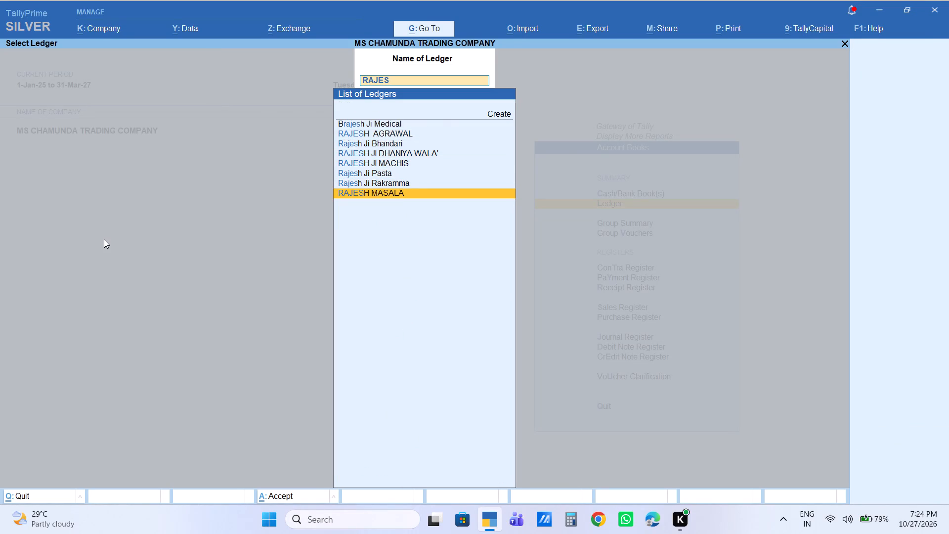
key("Down")
key("Down")
key("Down")
key("Down")
key("Down")
key("Down")
key("Down")
key("Down")
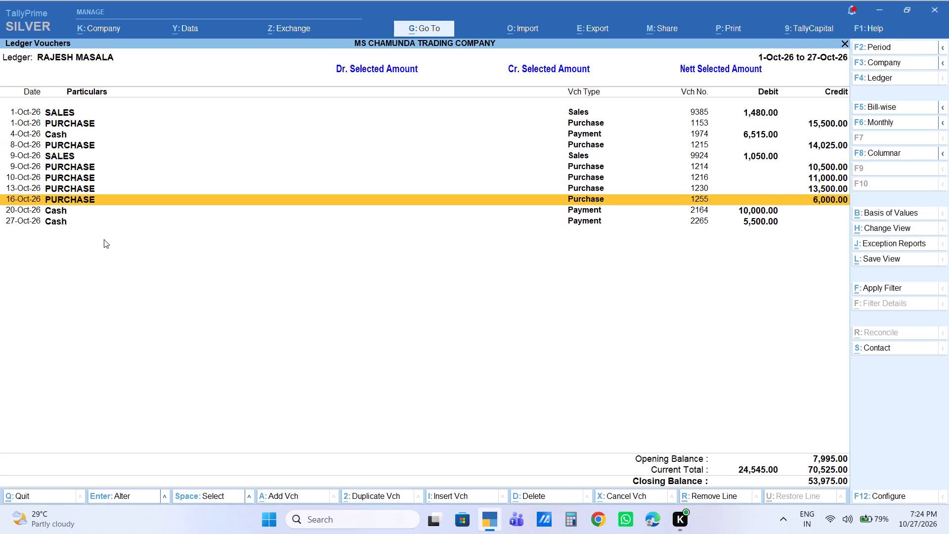
key("Down")
key("Return")
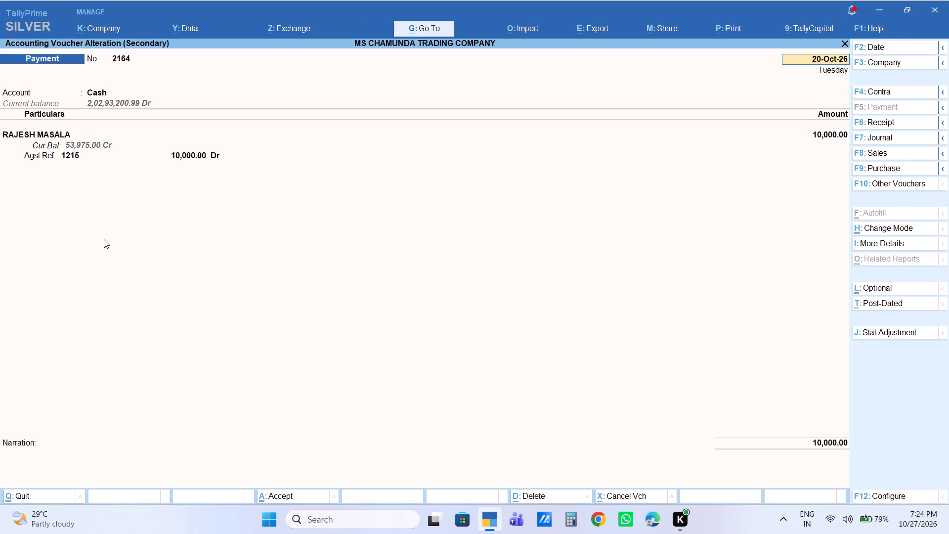
Change the payment's Agst Ref bill to 1153 for the full 10,000.00 and save the voucher.
key("Return")
key("Return")
key("Return")
key("Return")
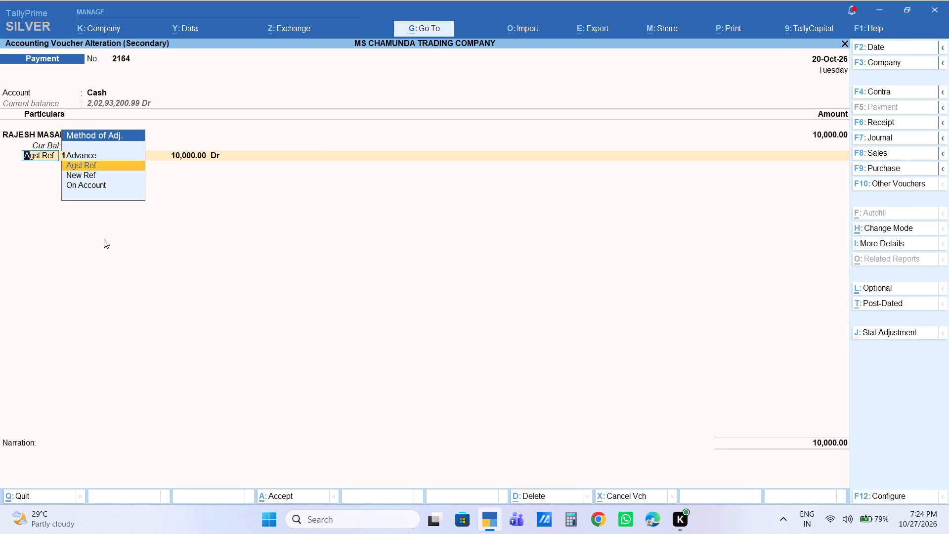
key("Down")
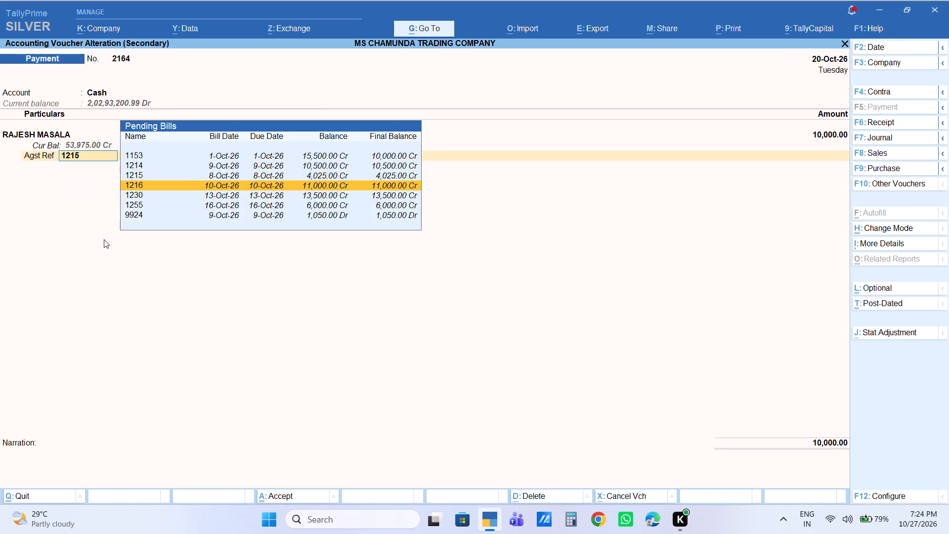
key("Up")
key("Up")
key("Up")
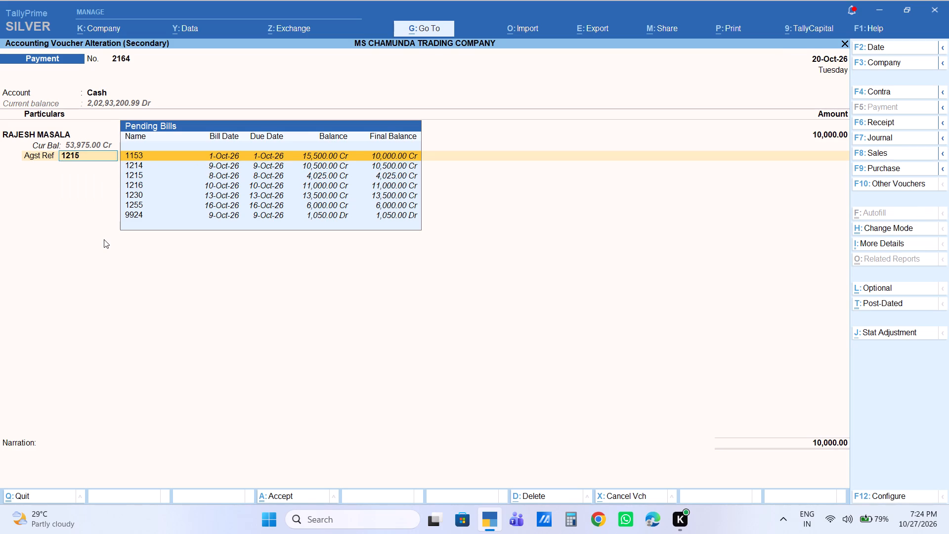
key("Return")
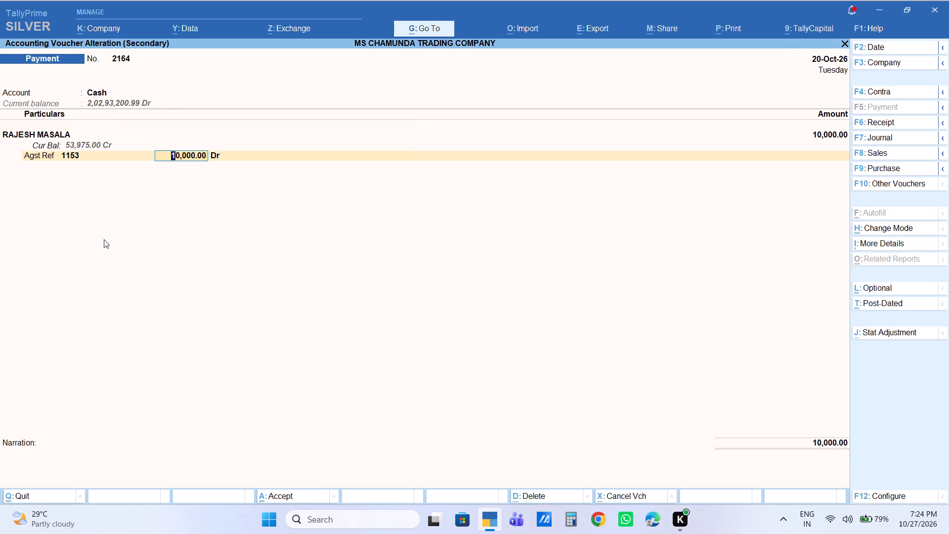
key("Return")
key("BackSpace")
key("BackSpace")
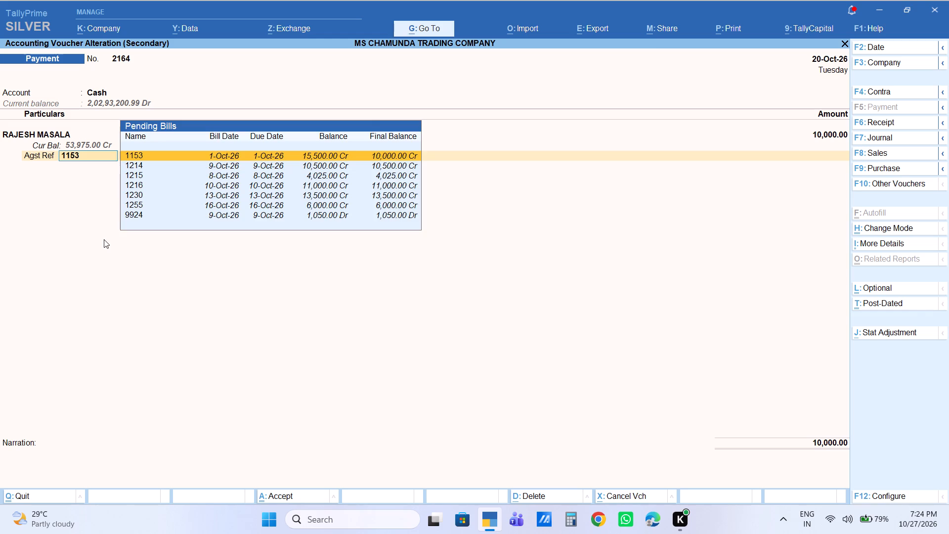
key("Return")
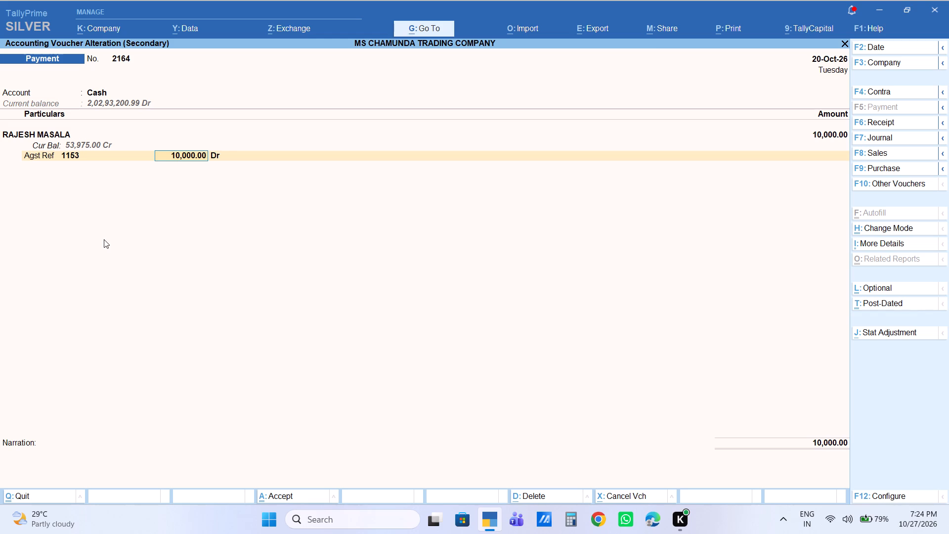
key("Return")
key("Return")
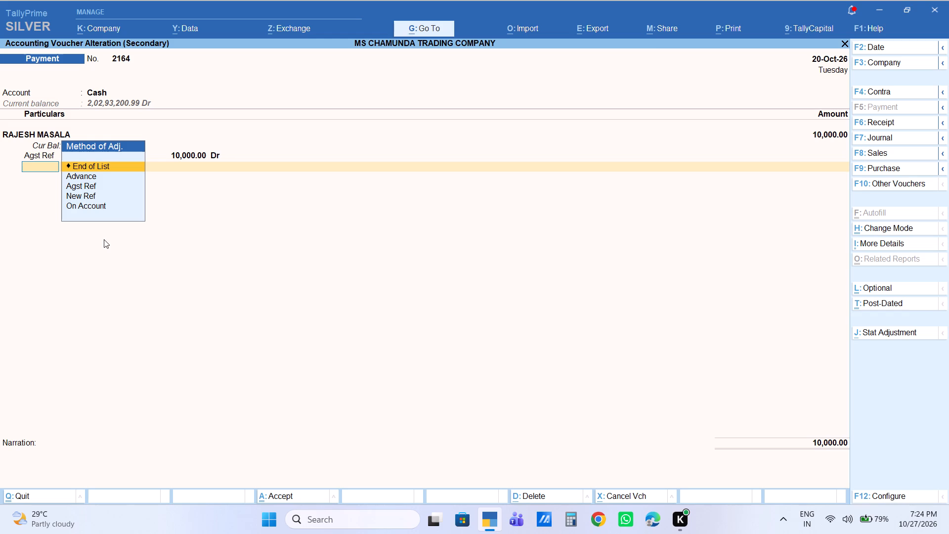
key("Return")
key("Return")
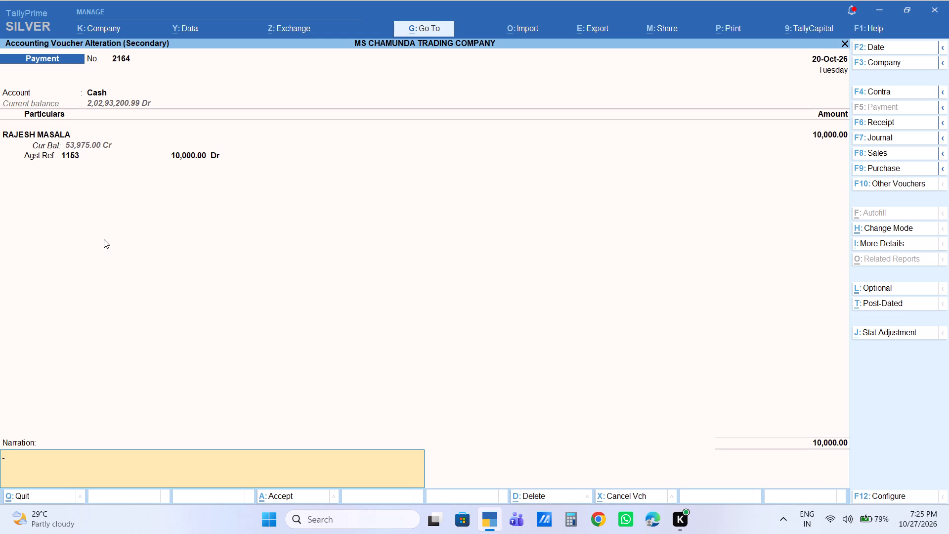
key("Return")
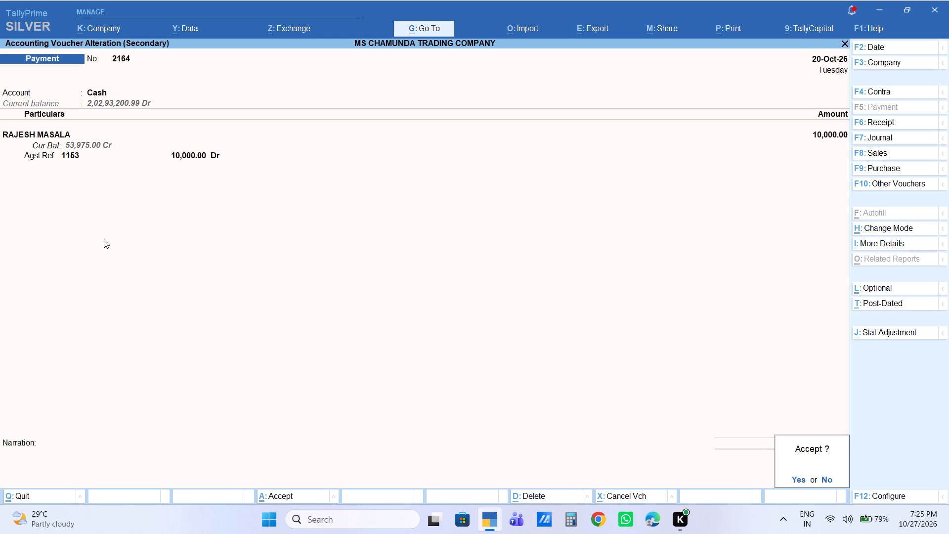
key("Return")
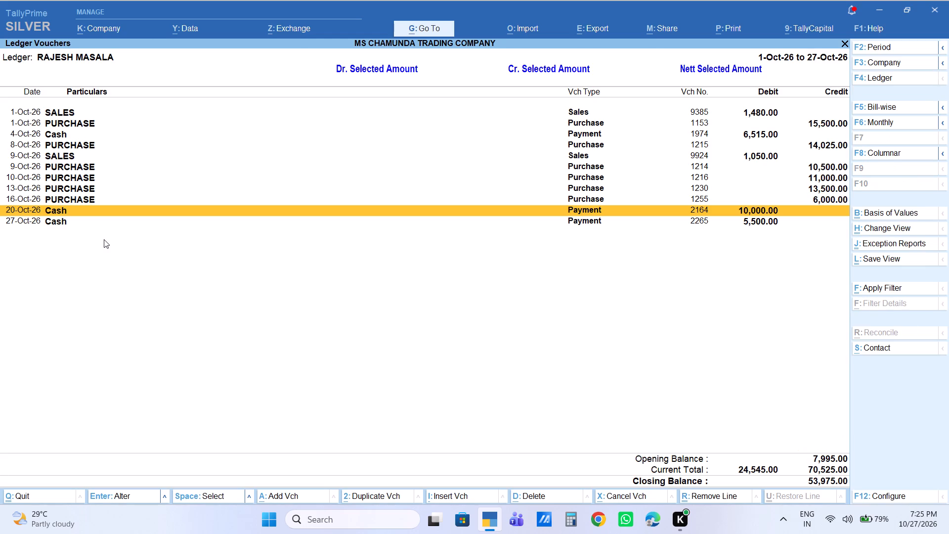
Add the narration "BHUGTANI 01/10/26" to RAJESH MASALA's 27-Oct-26 cash payment voucher no. 2265 and save it.
key("Down")
key("Return")
key("Return")
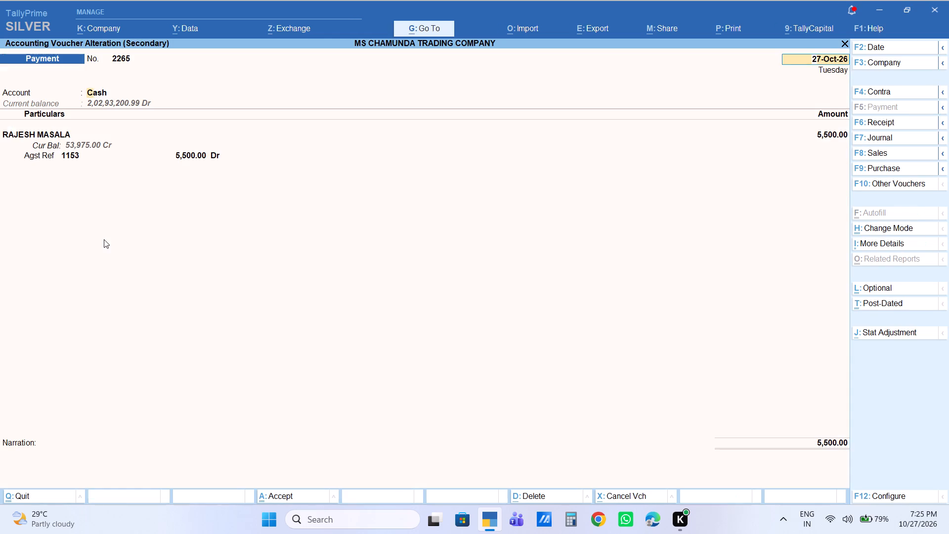
key("Return")
key("Return")
key("Return")
key("Return")
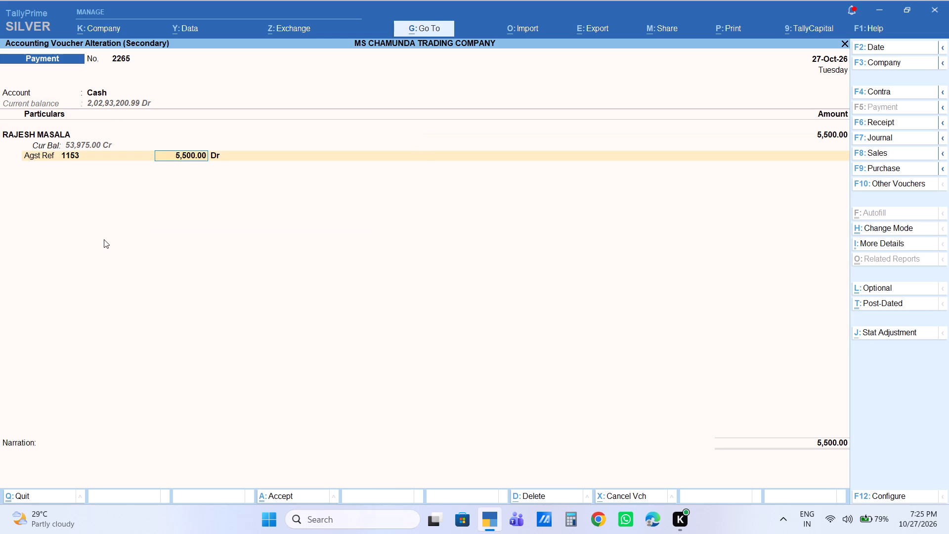
key("Return")
key("Return")
key("Return")
key("Return")
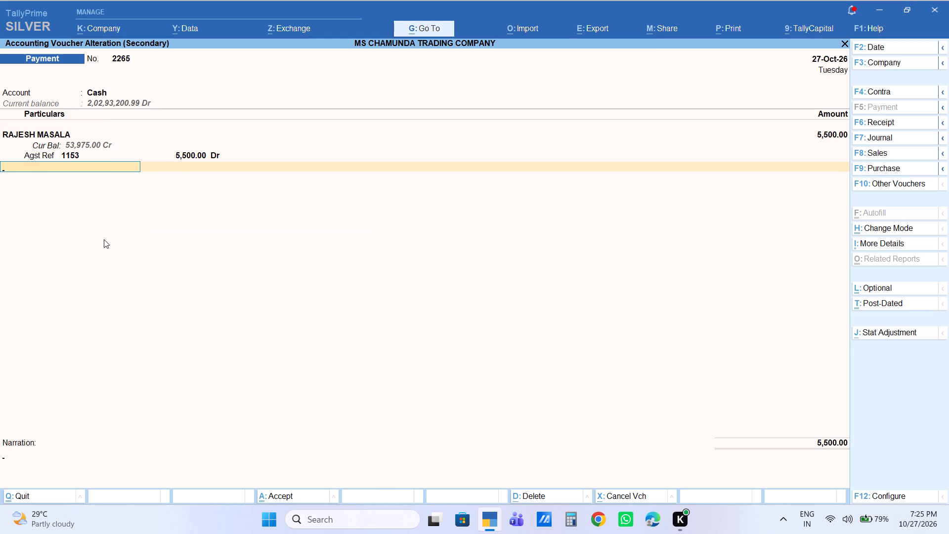
type("BHUGTA")
type("NI")
key("space")
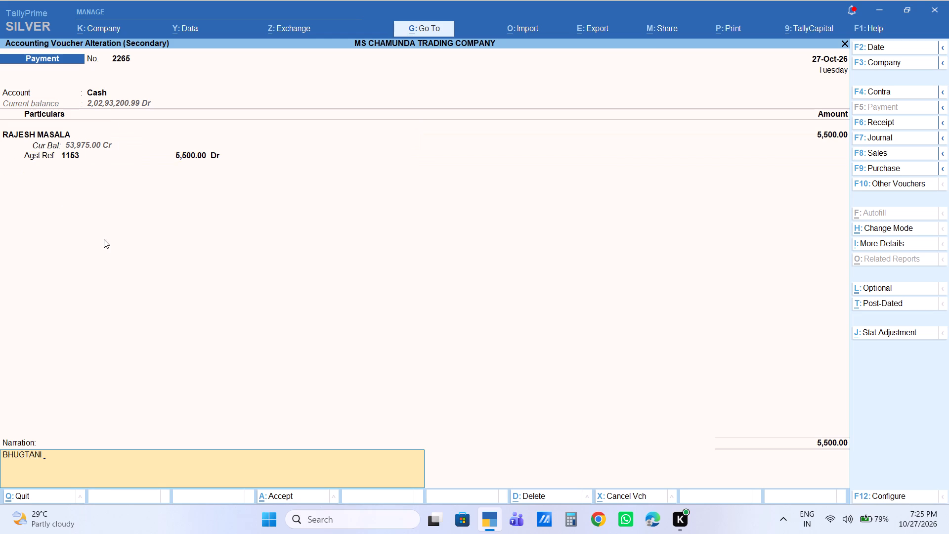
key("0")
key("1")
key("slash")
type("10")
key("slash")
type("26")
key("Return")
key("Return")
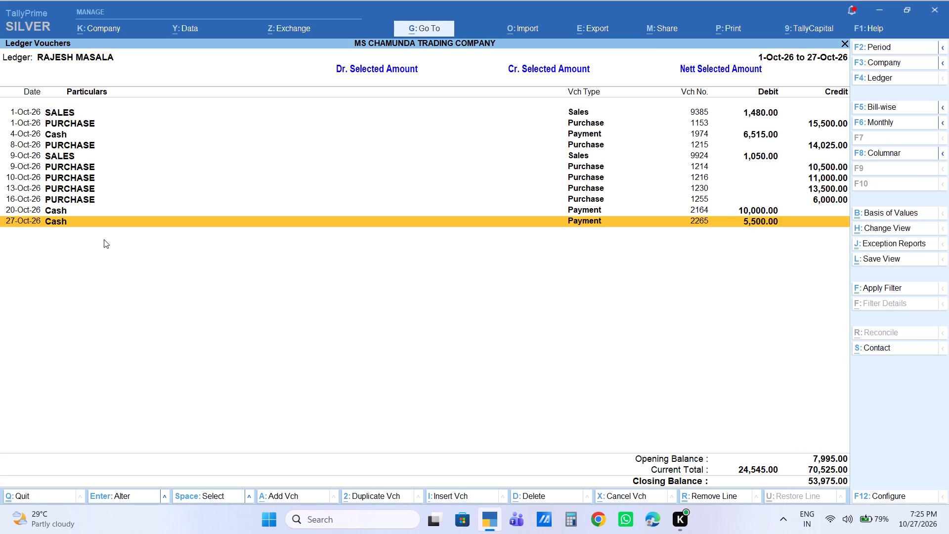
Close the RAJESH MASALA ledger report and return to the Gateway of Tally.
key("Escape")
key("Escape")
key("Escape")
key("Escape")
key("Escape")
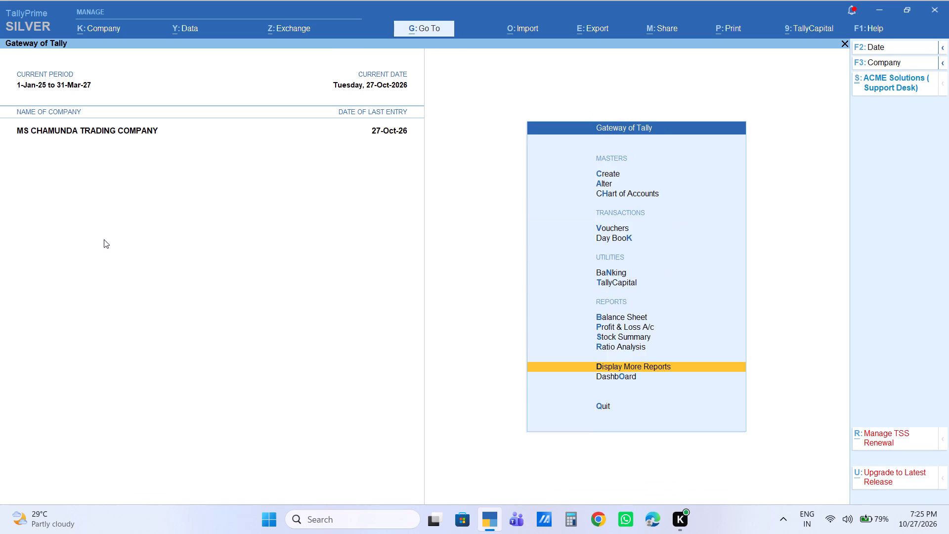
key("Escape")
key("Escape")
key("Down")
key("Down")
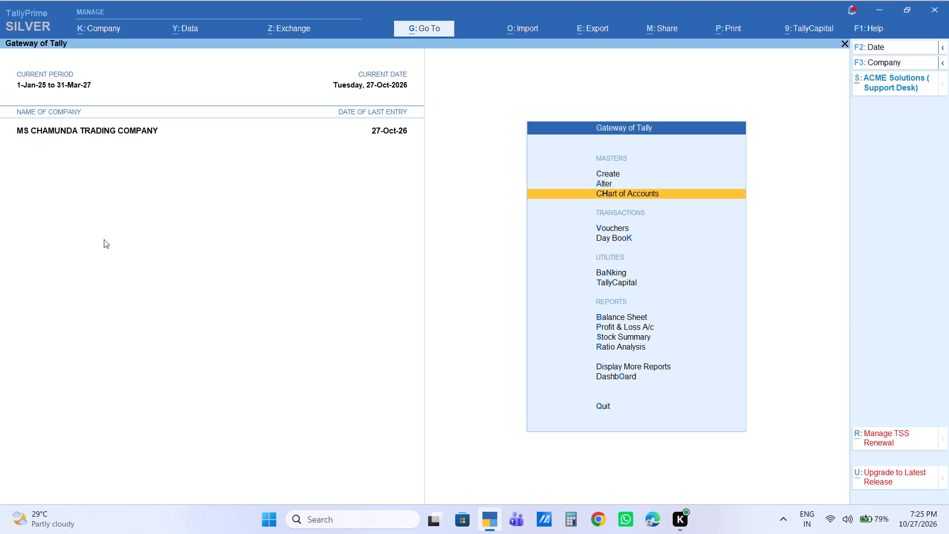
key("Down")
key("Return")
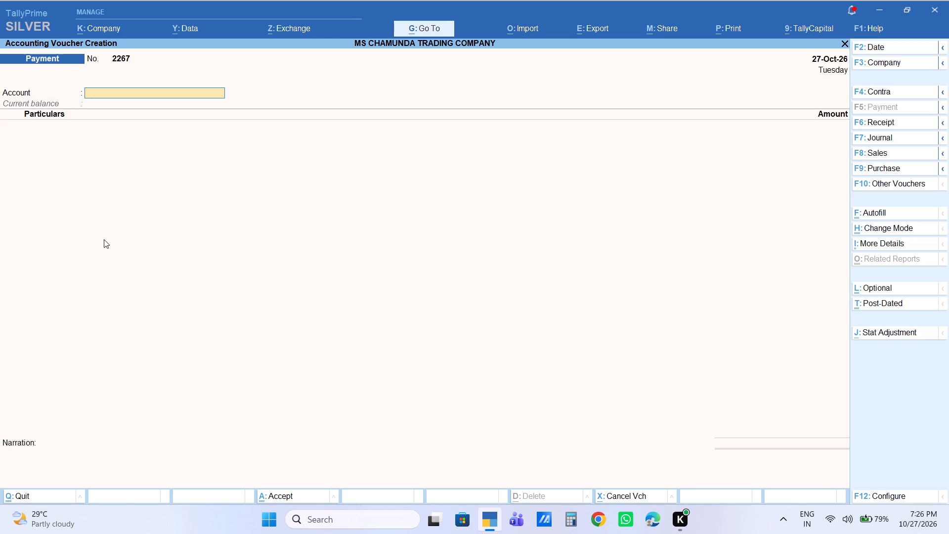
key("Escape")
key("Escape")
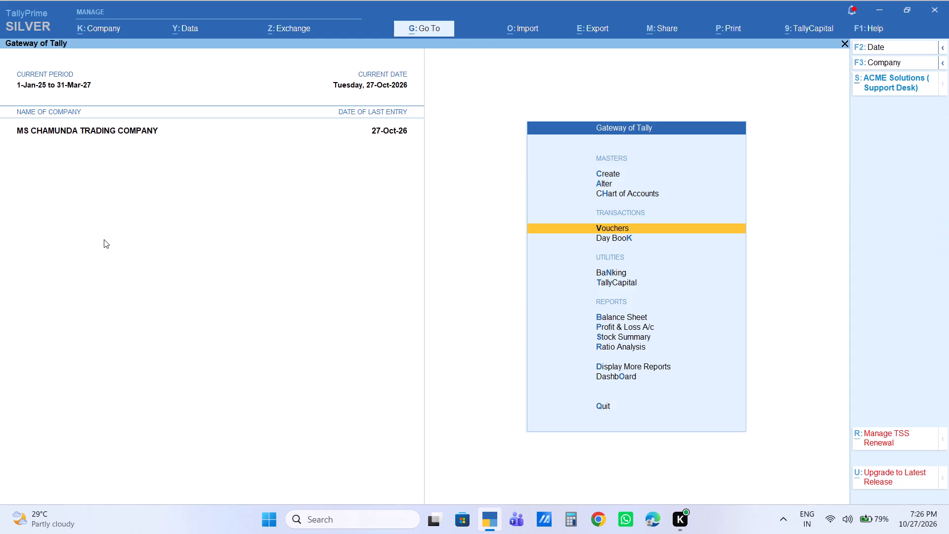